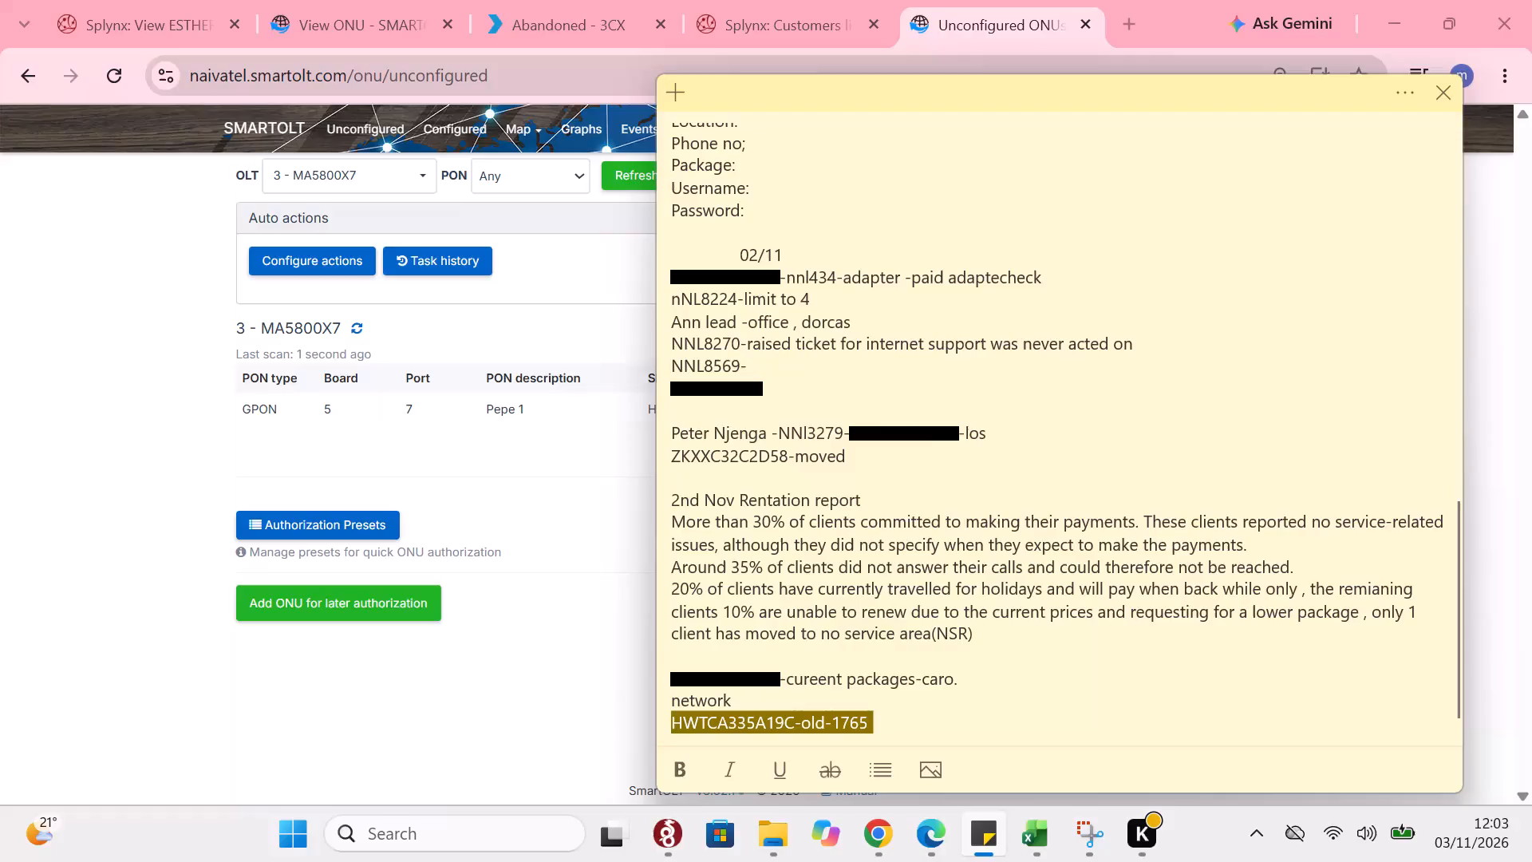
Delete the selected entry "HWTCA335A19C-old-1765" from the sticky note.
{"action": "key", "text": "BackSpace"}
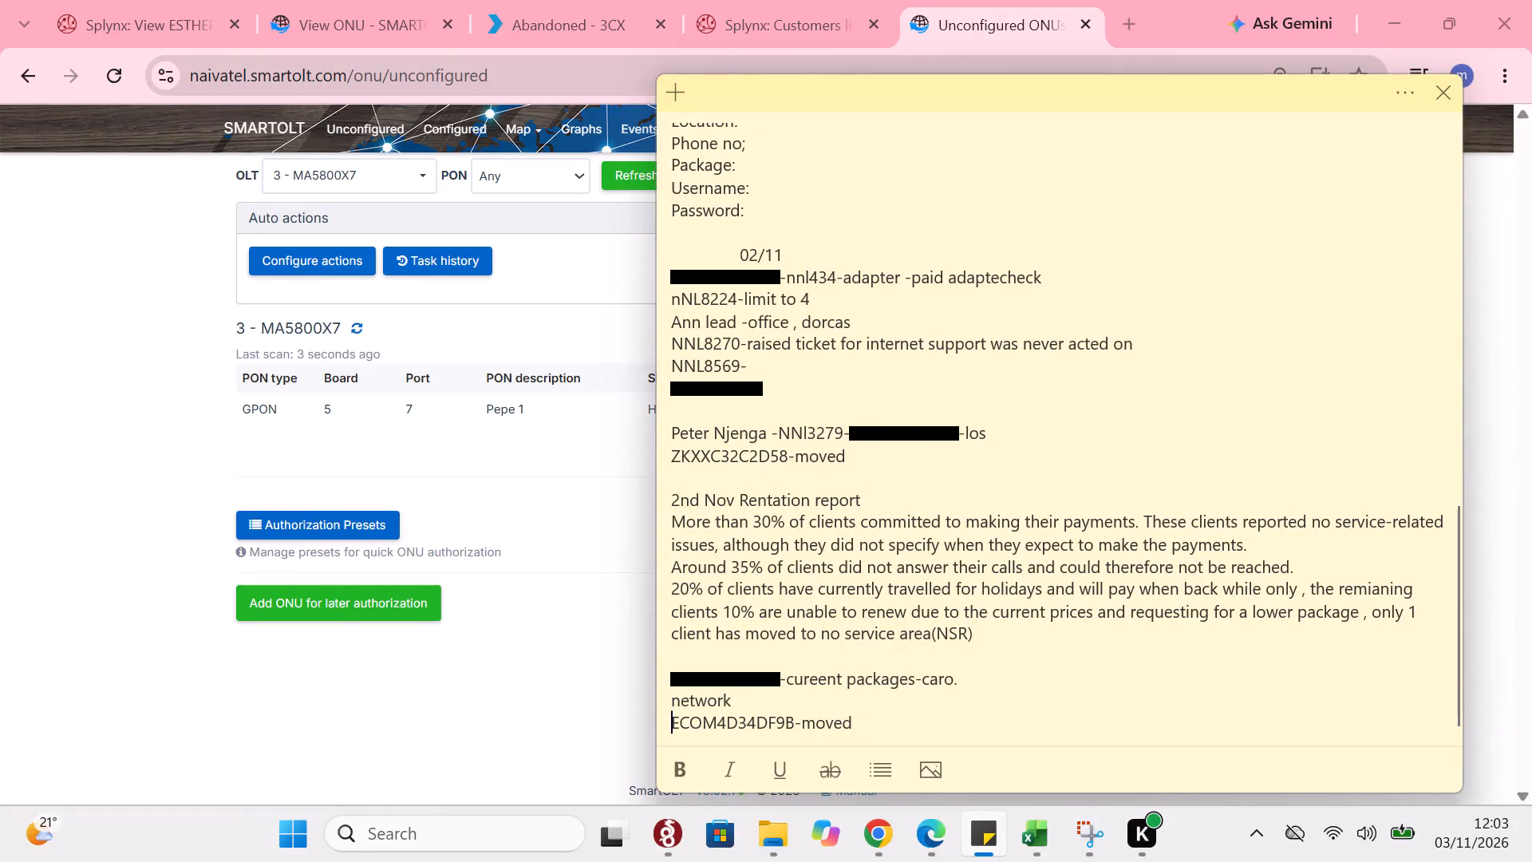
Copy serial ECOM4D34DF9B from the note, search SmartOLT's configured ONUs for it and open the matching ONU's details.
{"action": "double_click", "coordinate": [740, 712]}
{"action": "right_click", "coordinate": [742, 713]}
{"action": "left_click", "coordinate": [811, 533]}
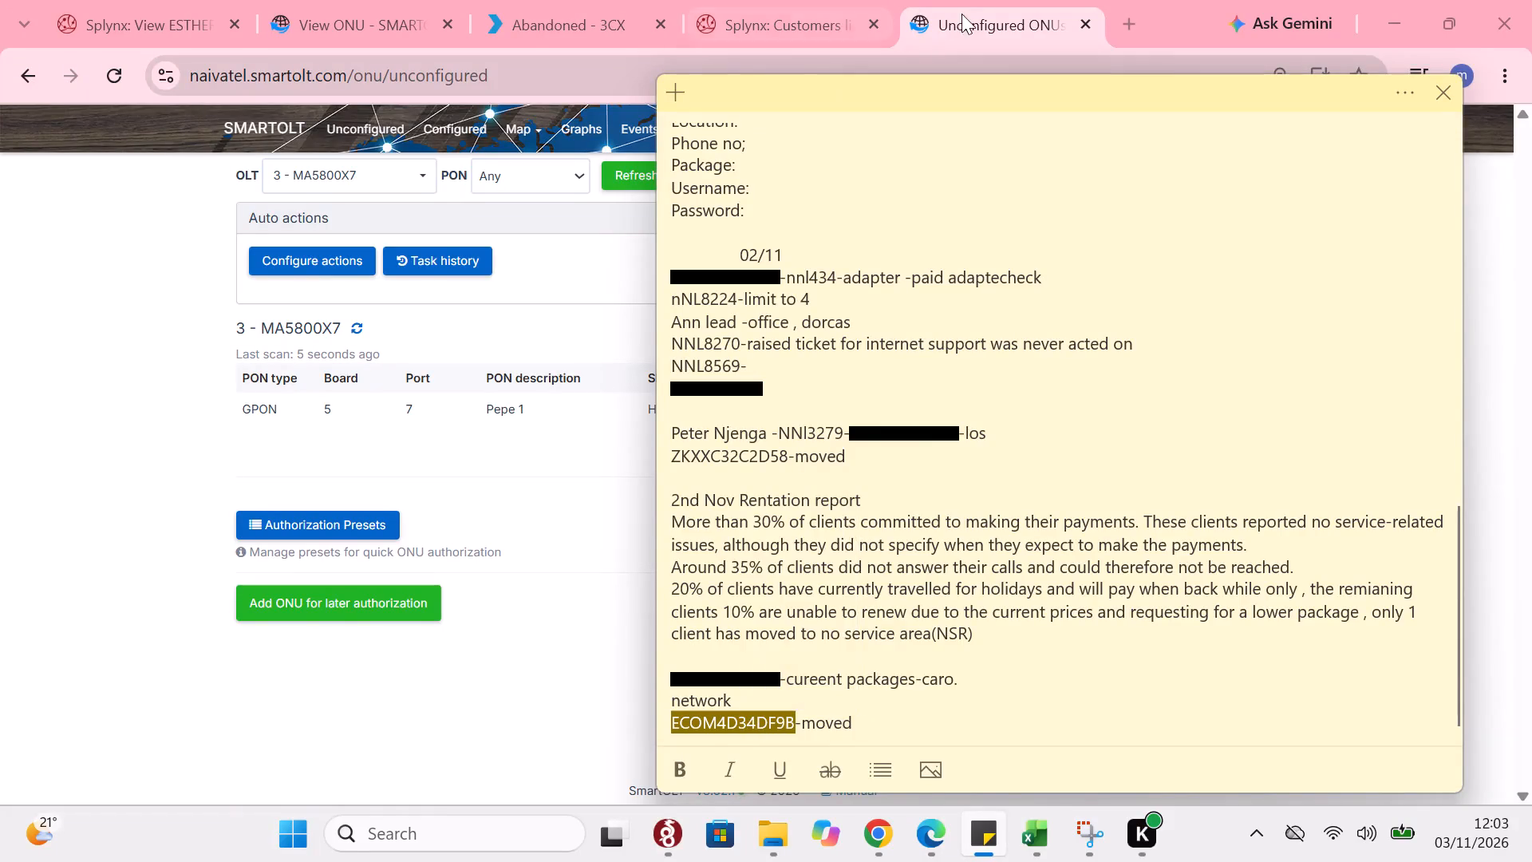
{"action": "left_click", "coordinate": [985, 16]}
{"action": "left_click", "coordinate": [477, 132]}
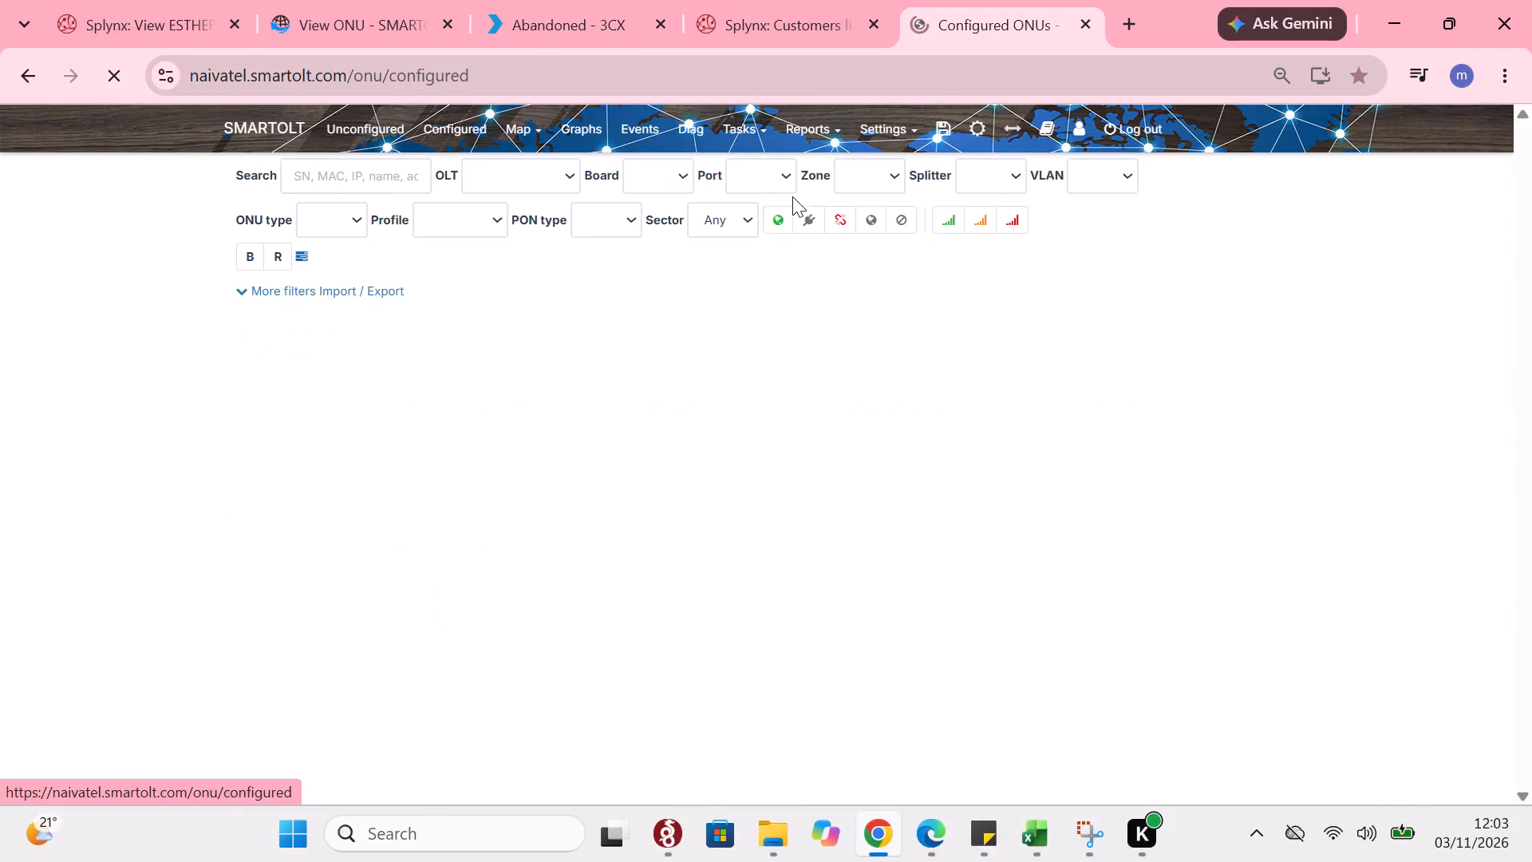
{"action": "right_click", "coordinate": [386, 164]}
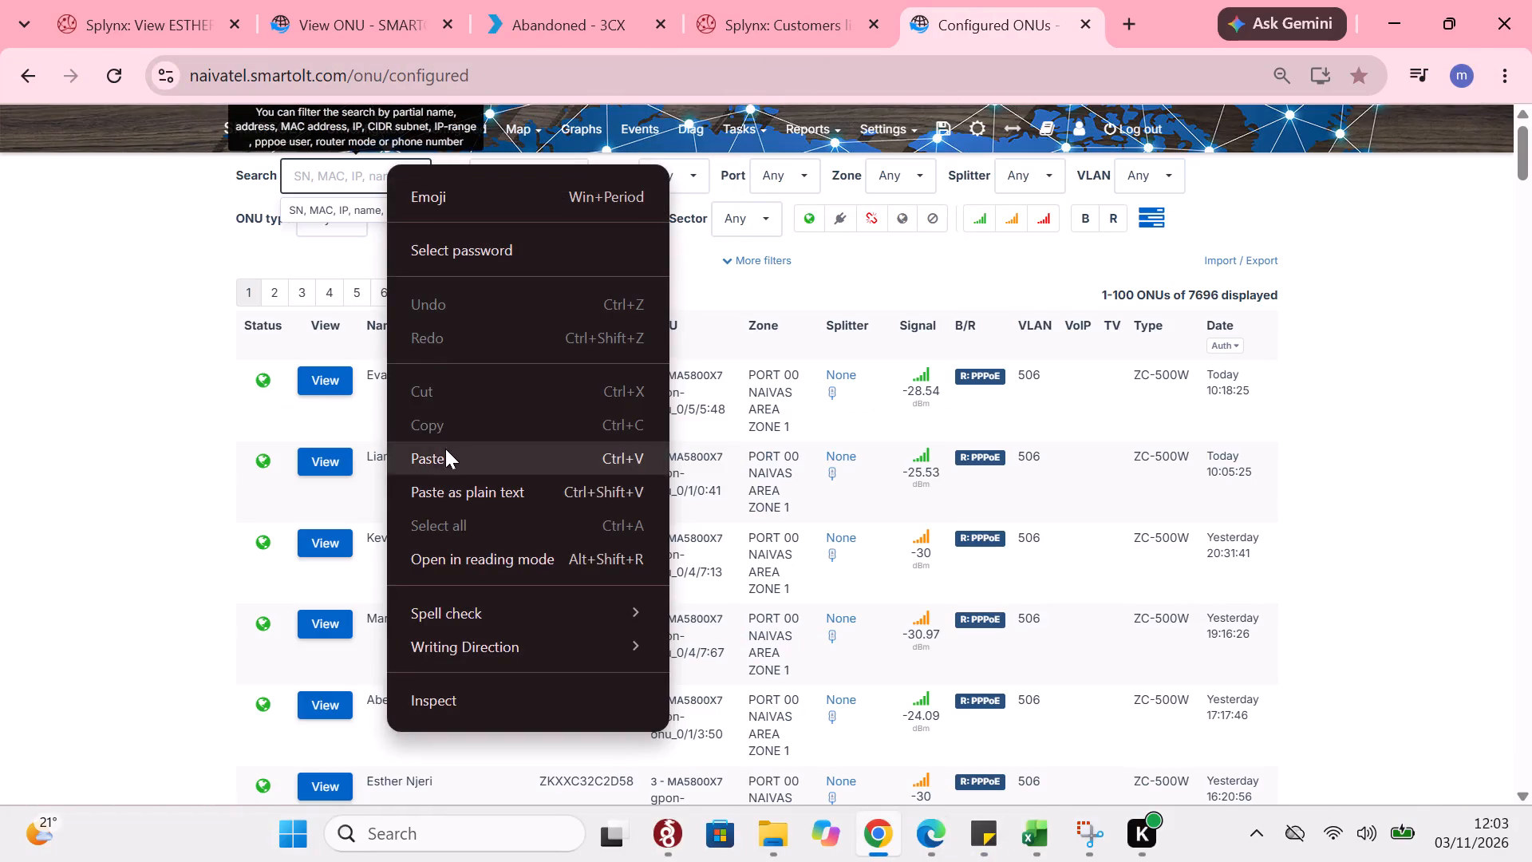
{"action": "left_click", "coordinate": [446, 462]}
{"action": "key", "text": "Return"}
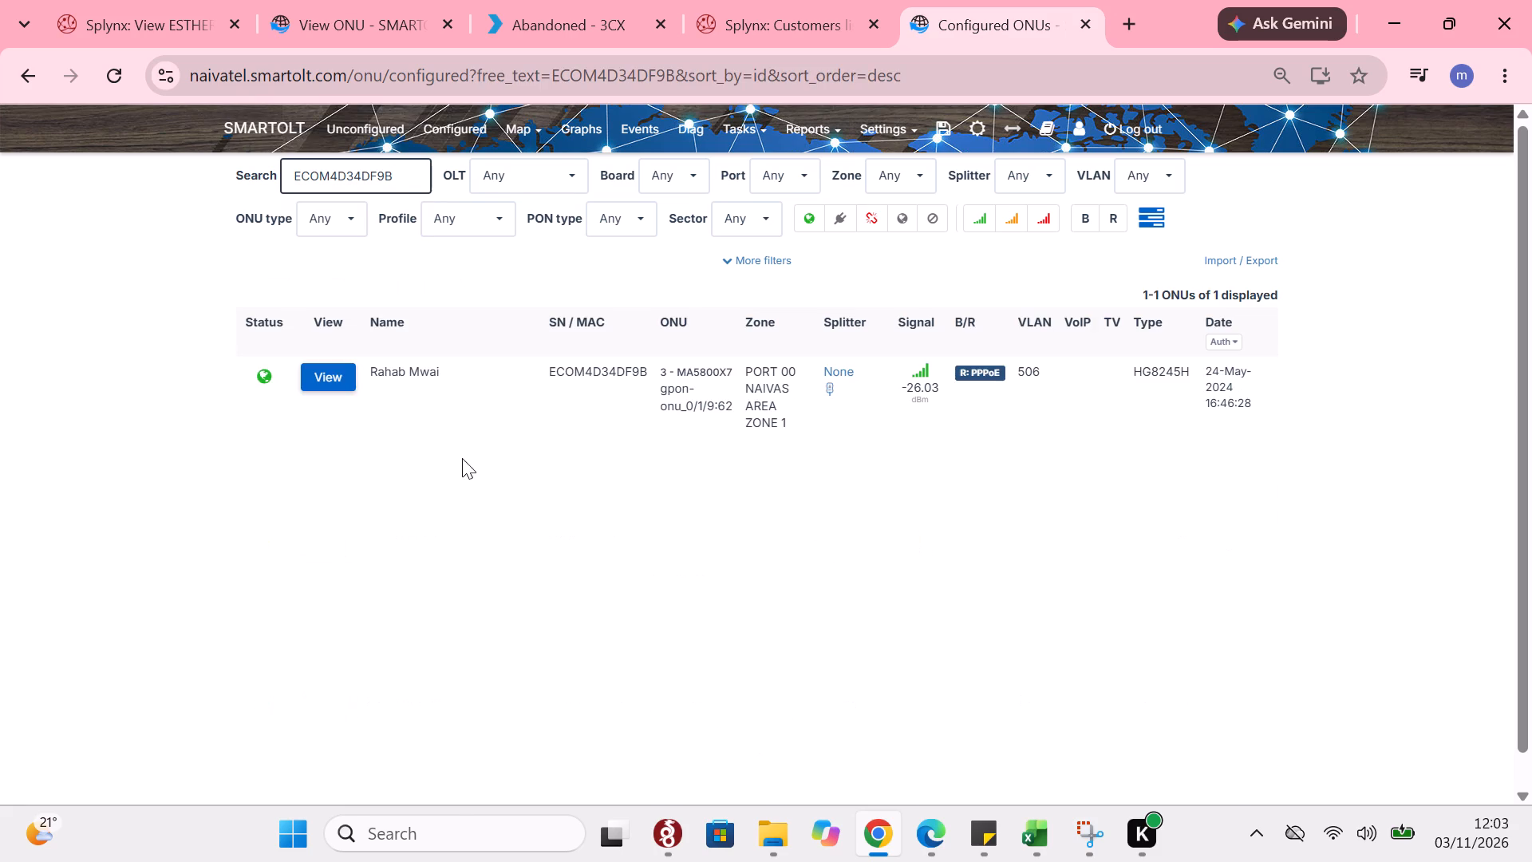
{"action": "left_click", "coordinate": [339, 371]}
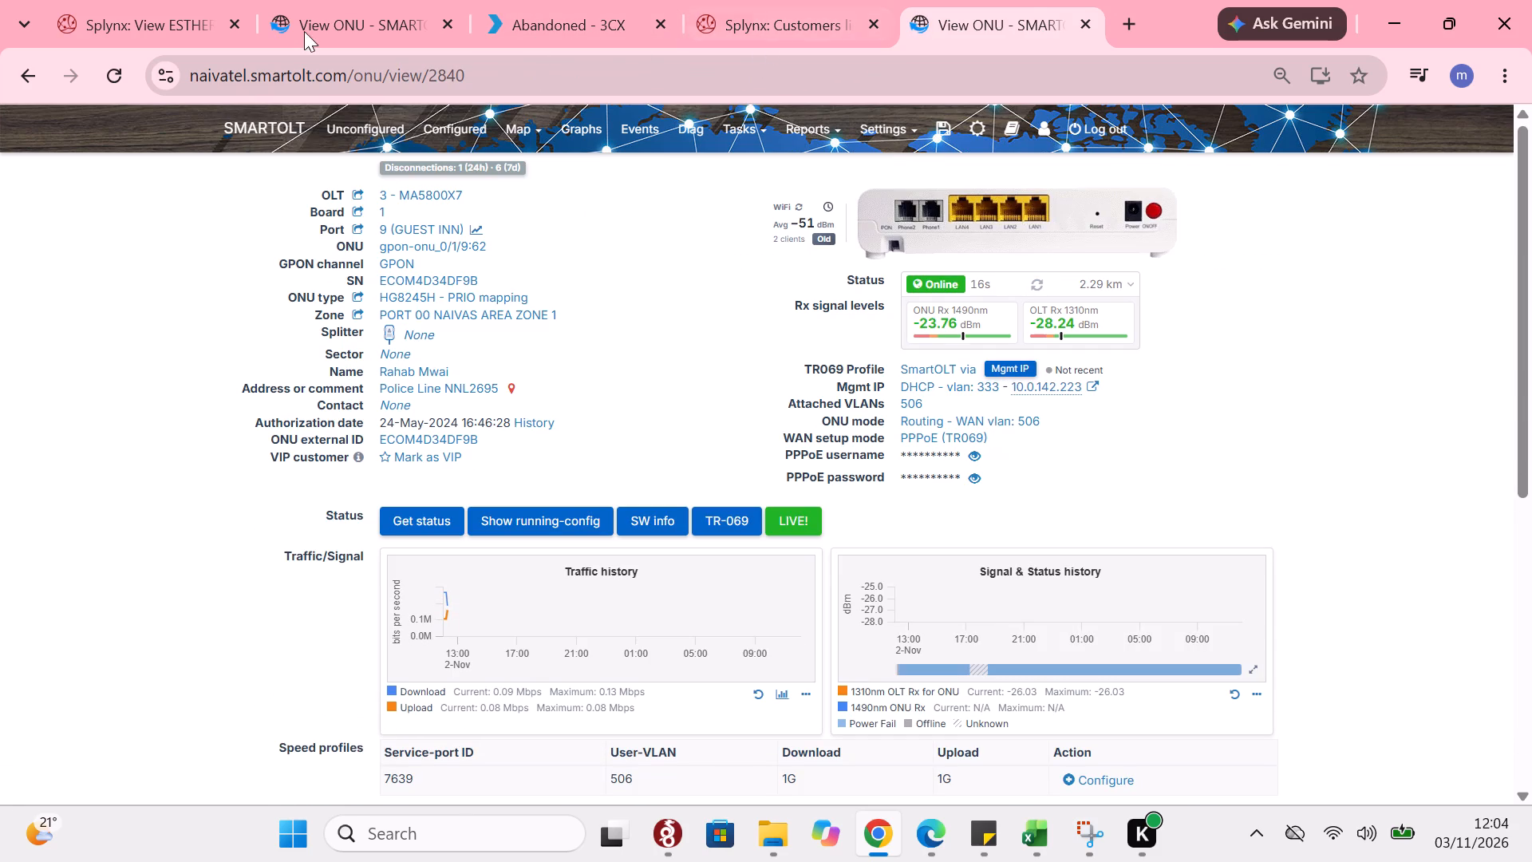
In 3CX, change the call history filter from Abandoned to All and call back extension 124.
{"action": "left_click", "coordinate": [554, 20]}
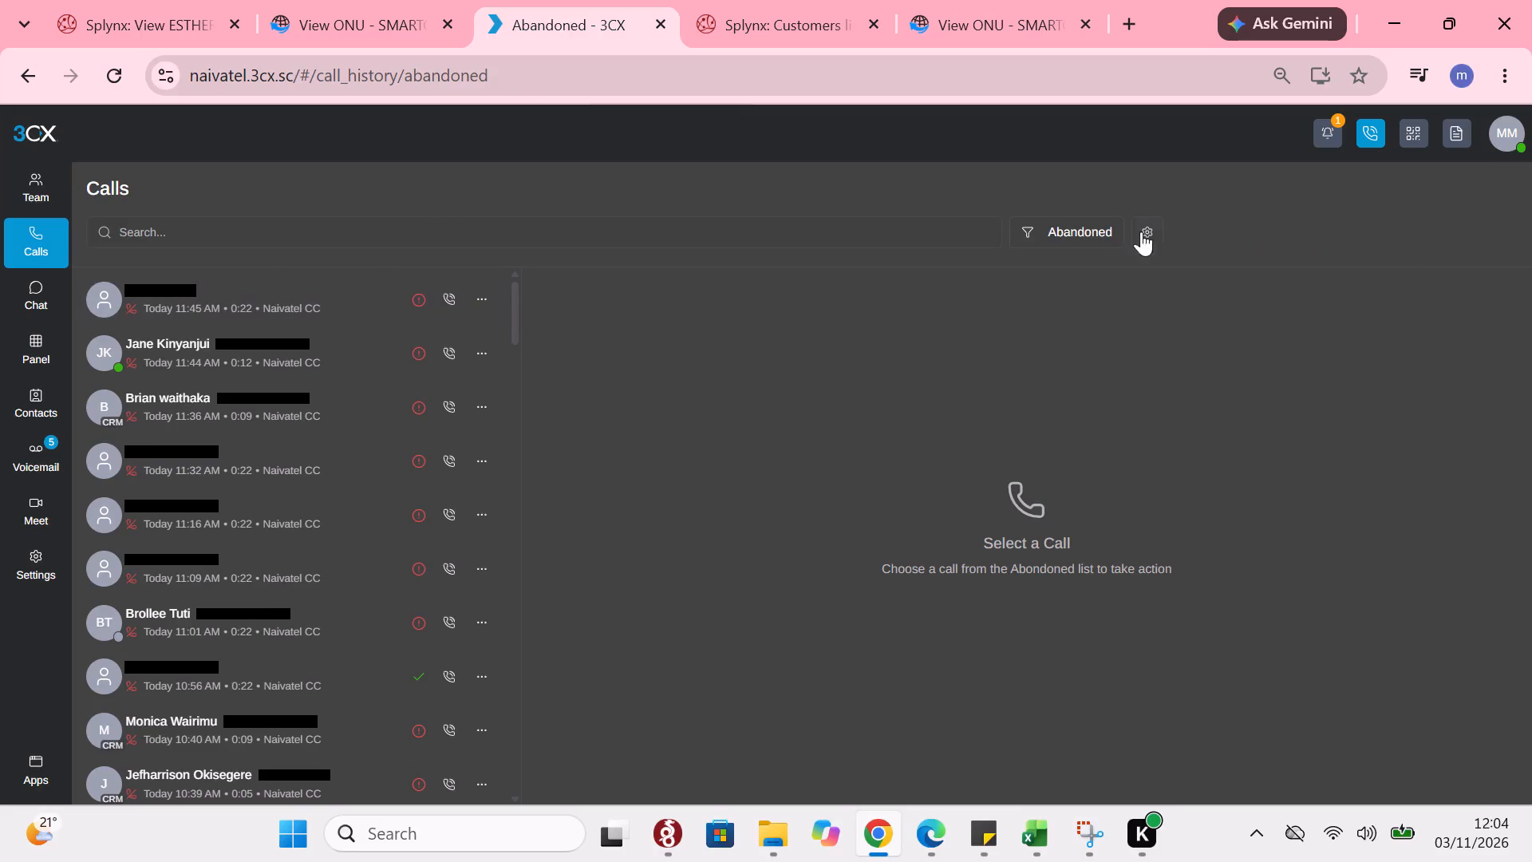
{"action": "left_click", "coordinate": [1100, 231]}
{"action": "left_click", "coordinate": [1040, 254]}
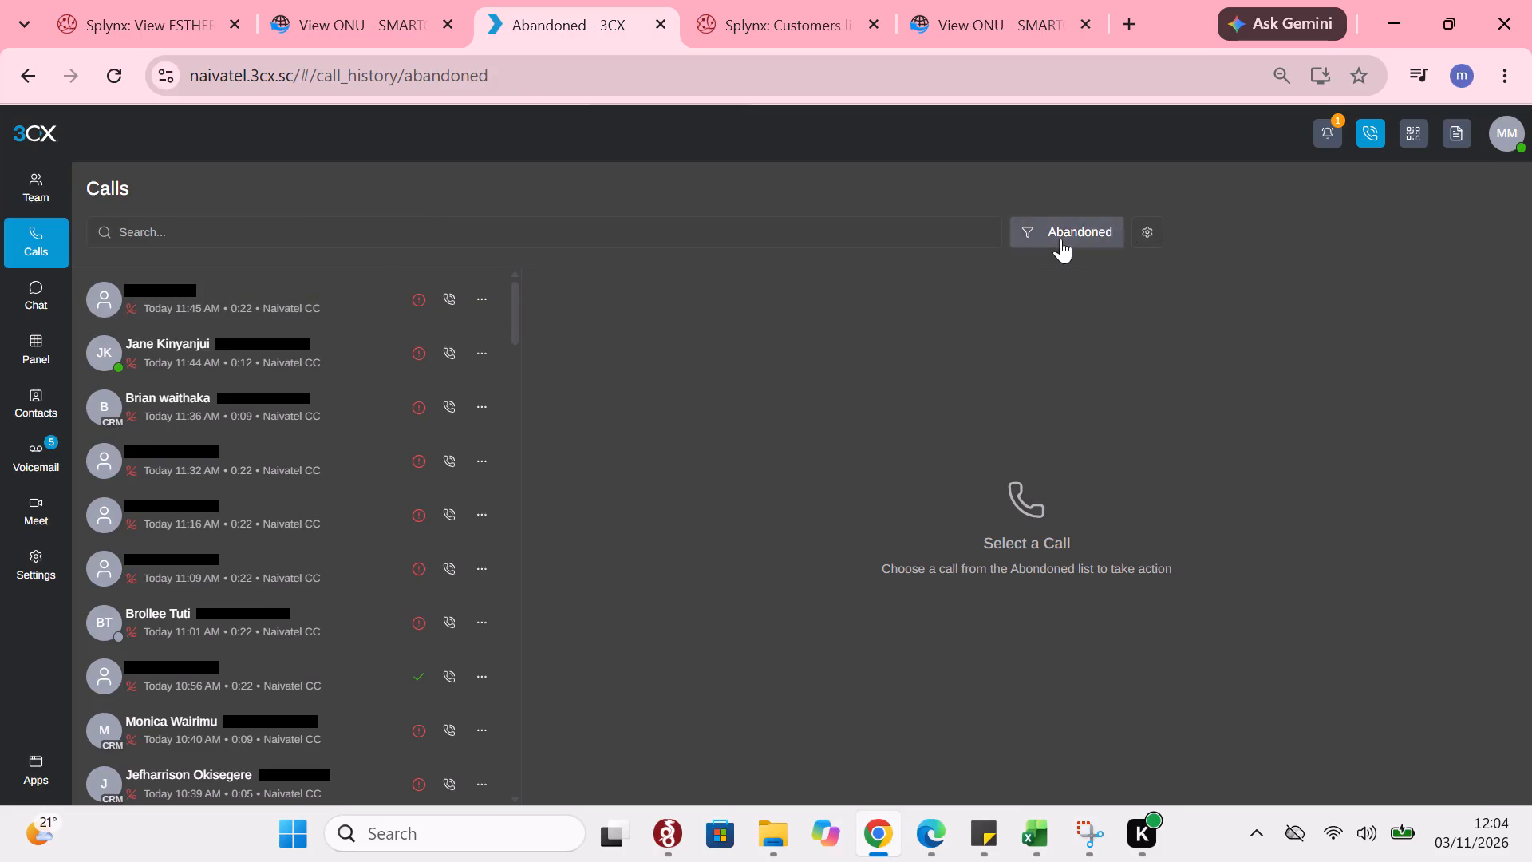
{"action": "left_click", "coordinate": [1071, 231]}
{"action": "left_click", "coordinate": [1056, 268]}
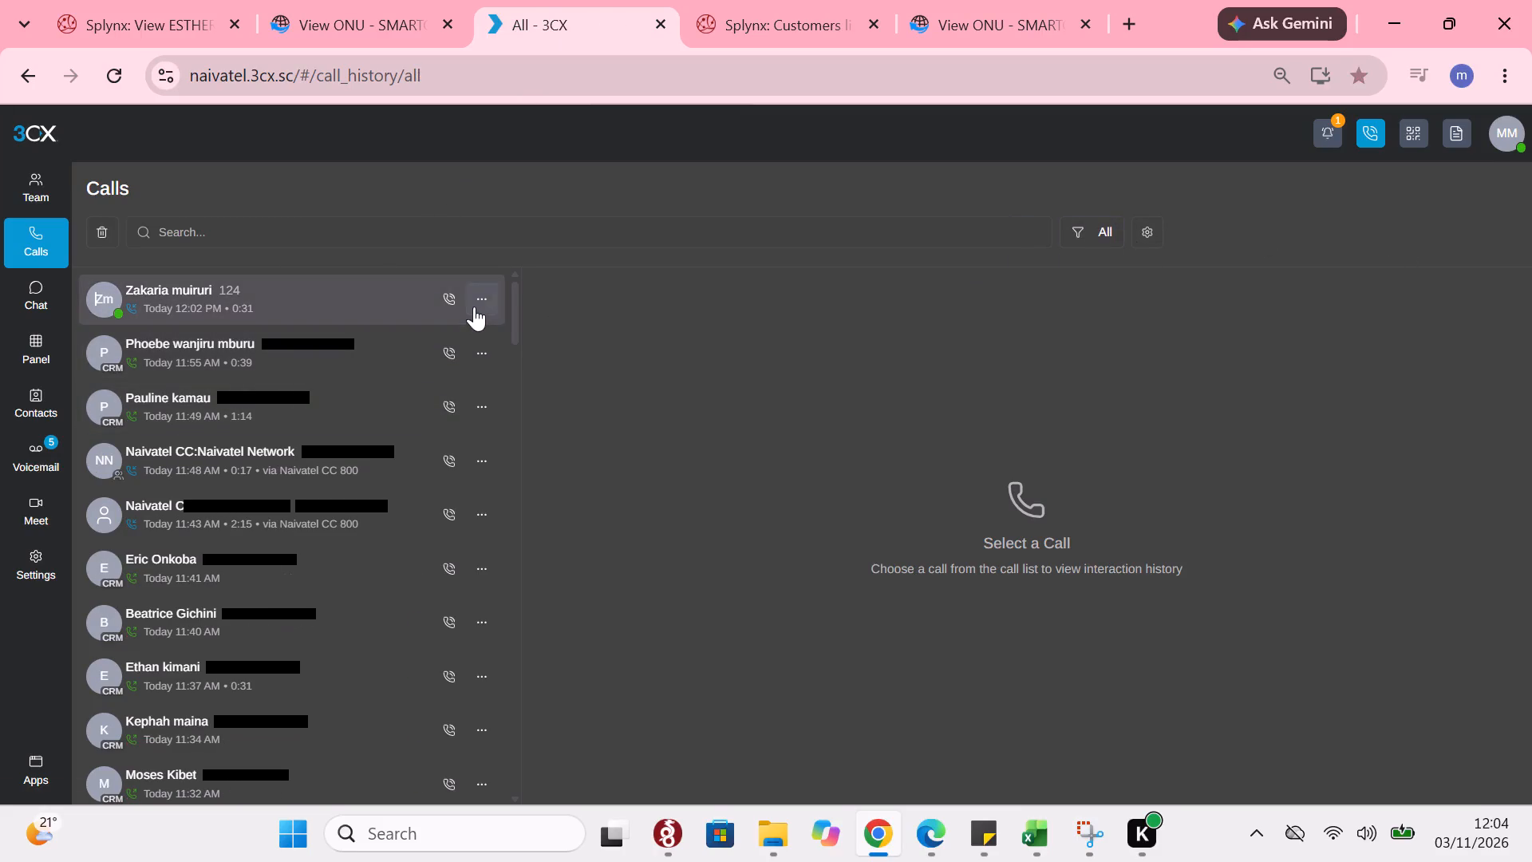
{"action": "left_click", "coordinate": [455, 299]}
Look over the ONU details and the Splynx customer list during the call, and end the call with extension 124.
{"action": "left_click", "coordinate": [975, 6]}
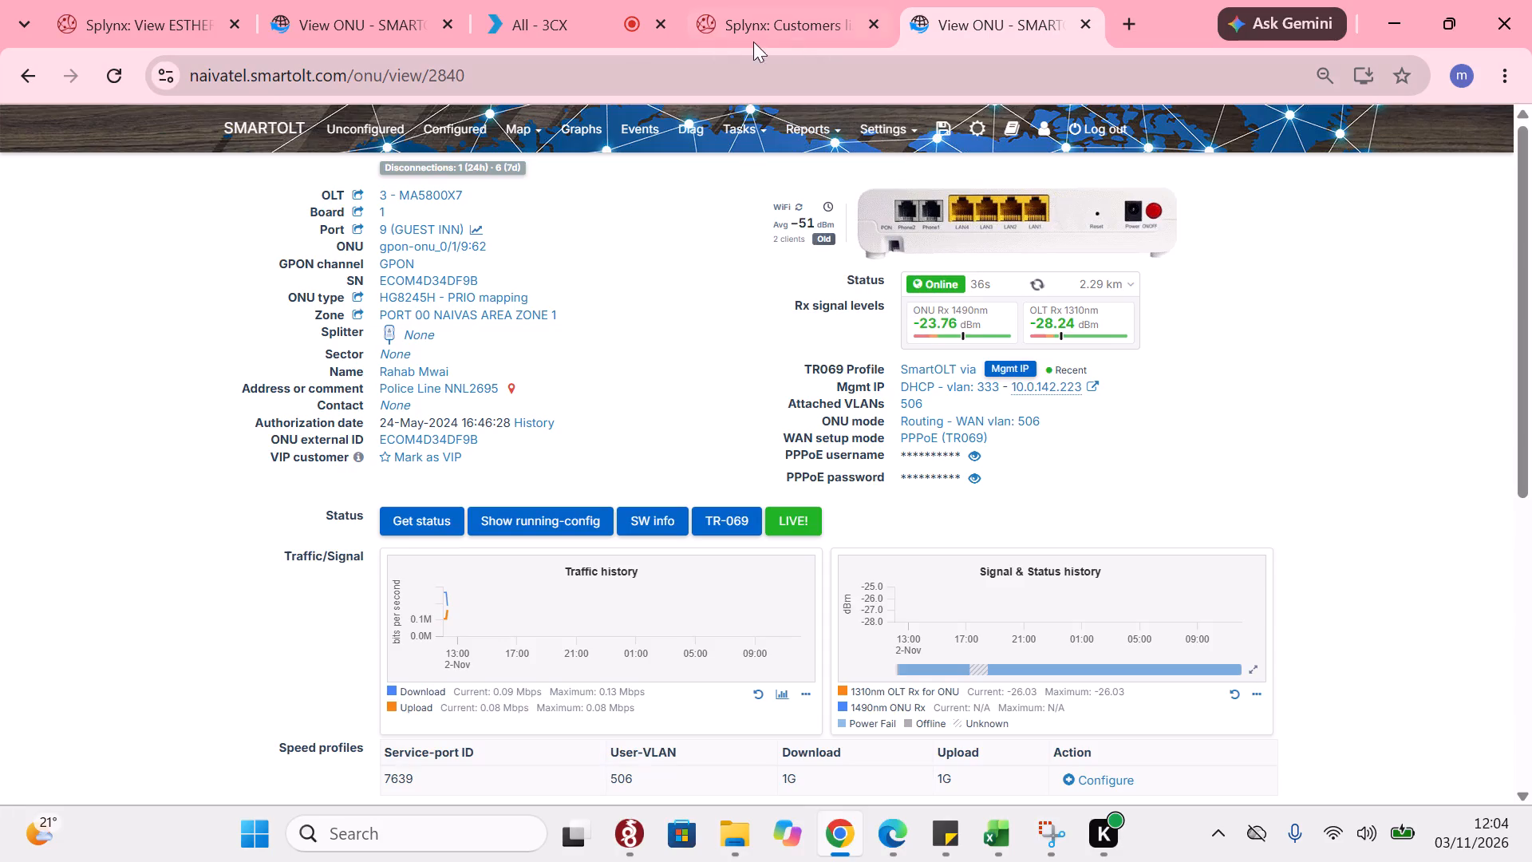
{"action": "left_click", "coordinate": [580, 26]}
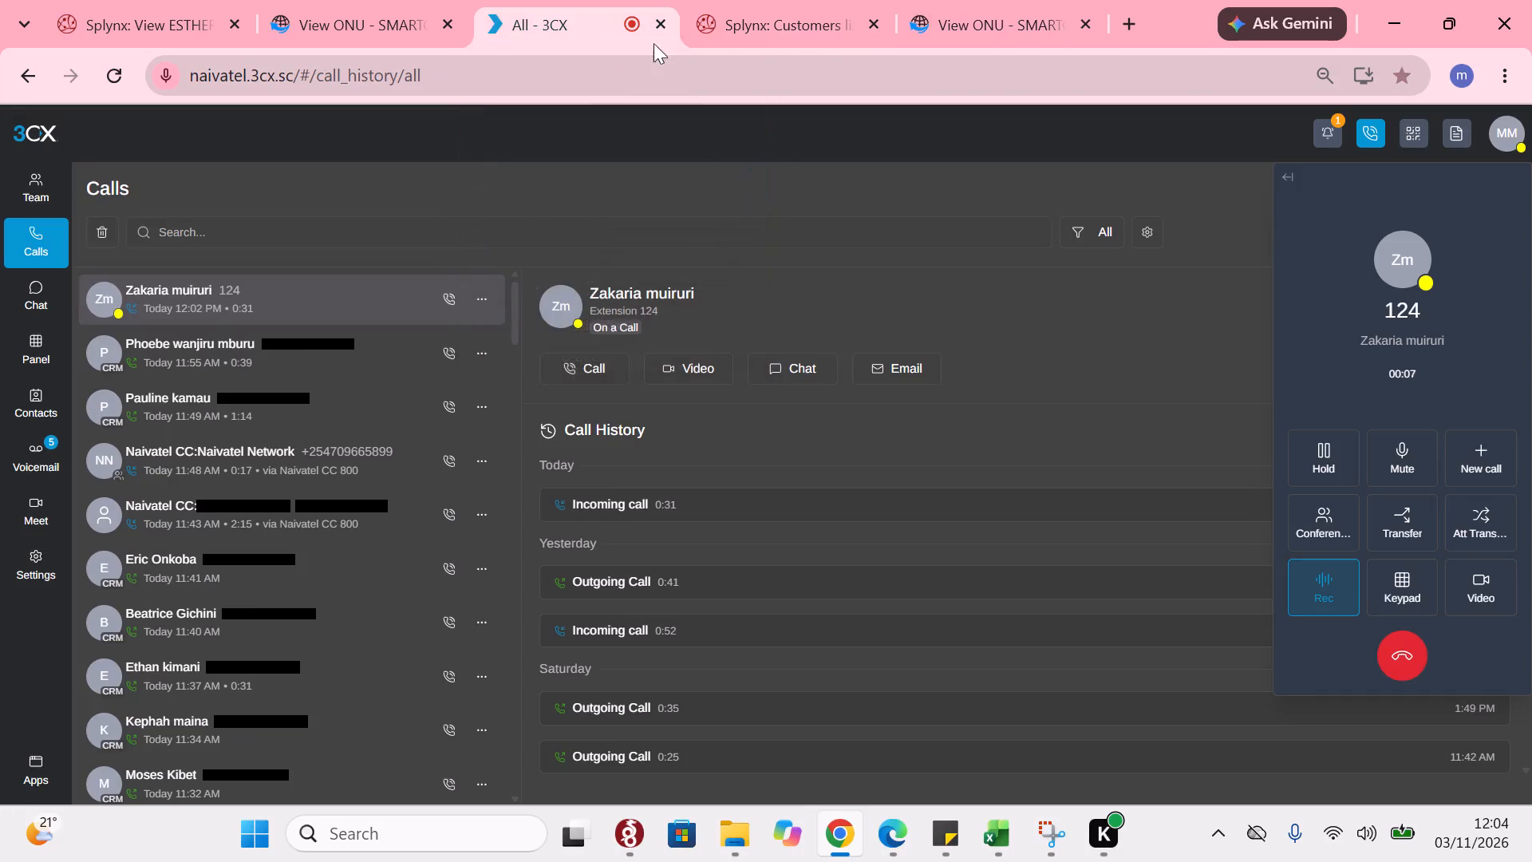
{"action": "left_click", "coordinate": [736, 26]}
{"action": "left_click", "coordinate": [941, 30]}
{"action": "left_click", "coordinate": [768, 41]}
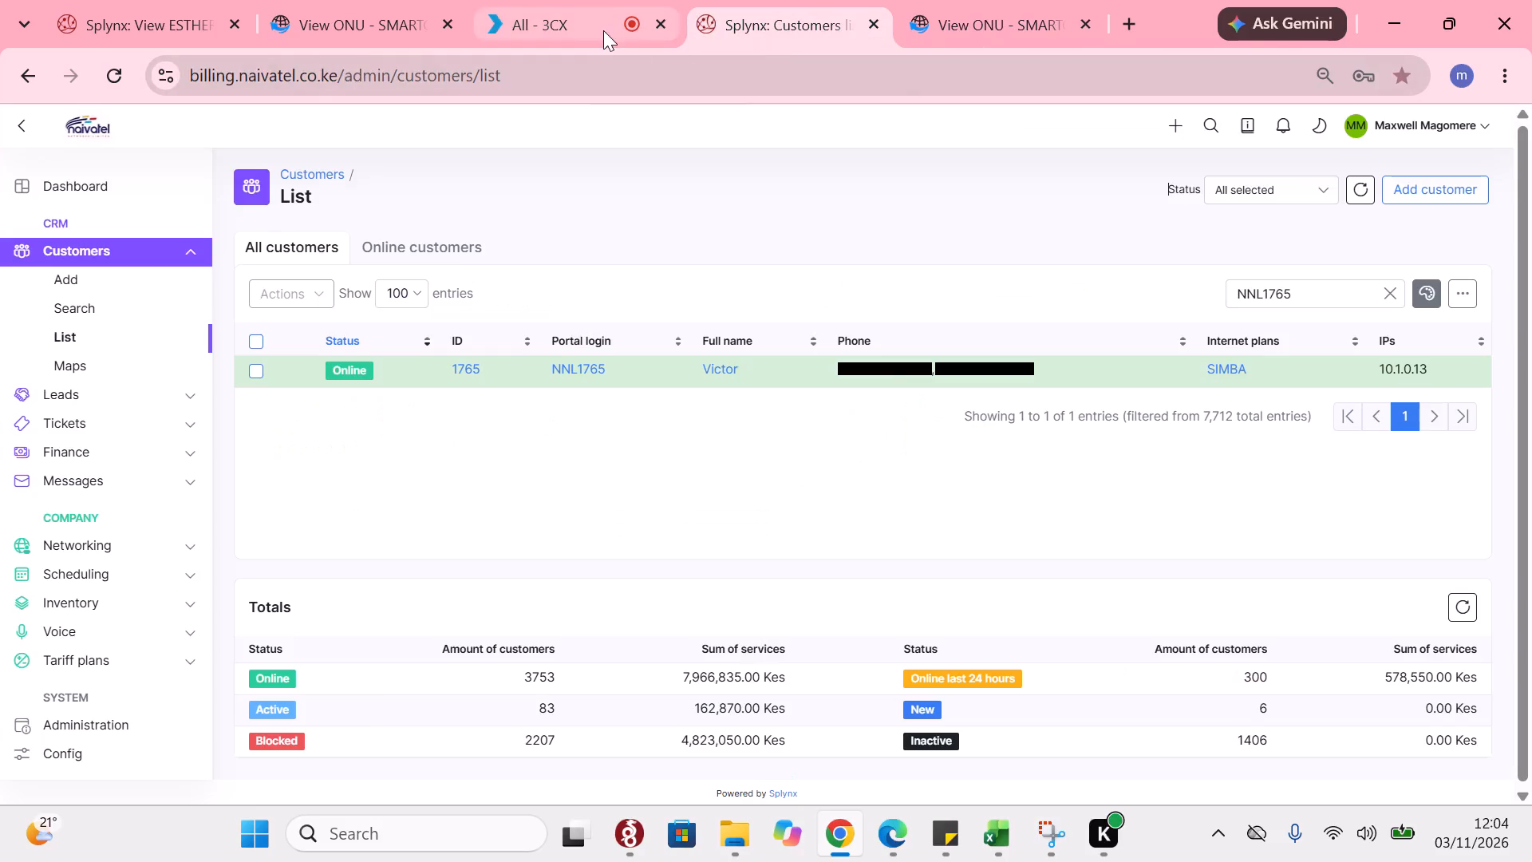
{"action": "left_click", "coordinate": [603, 30]}
{"action": "left_click", "coordinate": [1419, 664]}
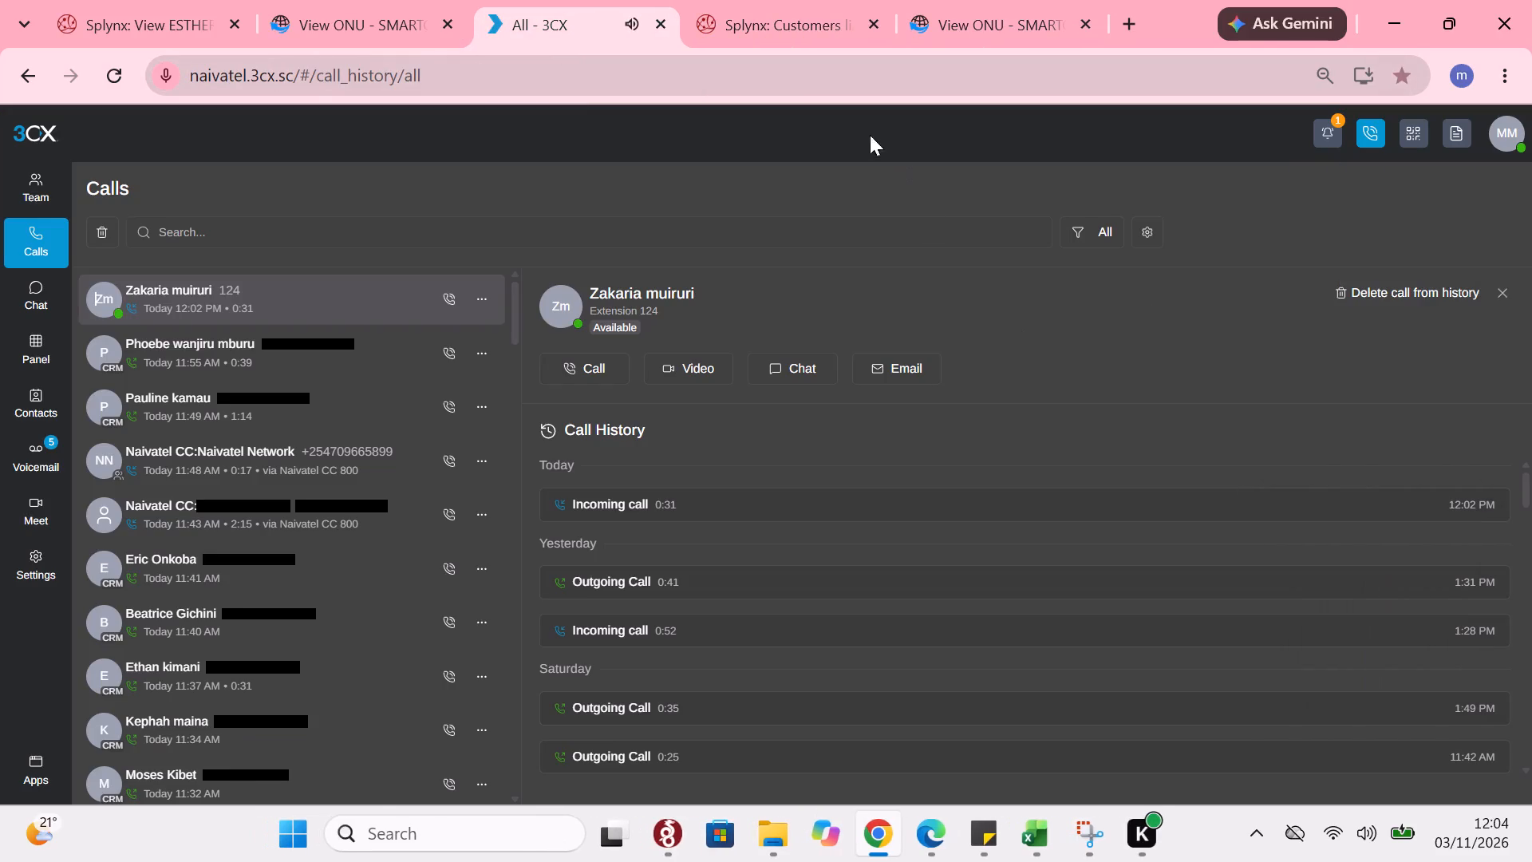
Search the Splynx customer list for the portal login given in the ONU's address field and open that customer's profile.
{"action": "left_click", "coordinate": [808, 37]}
{"action": "left_click", "coordinate": [981, 32]}
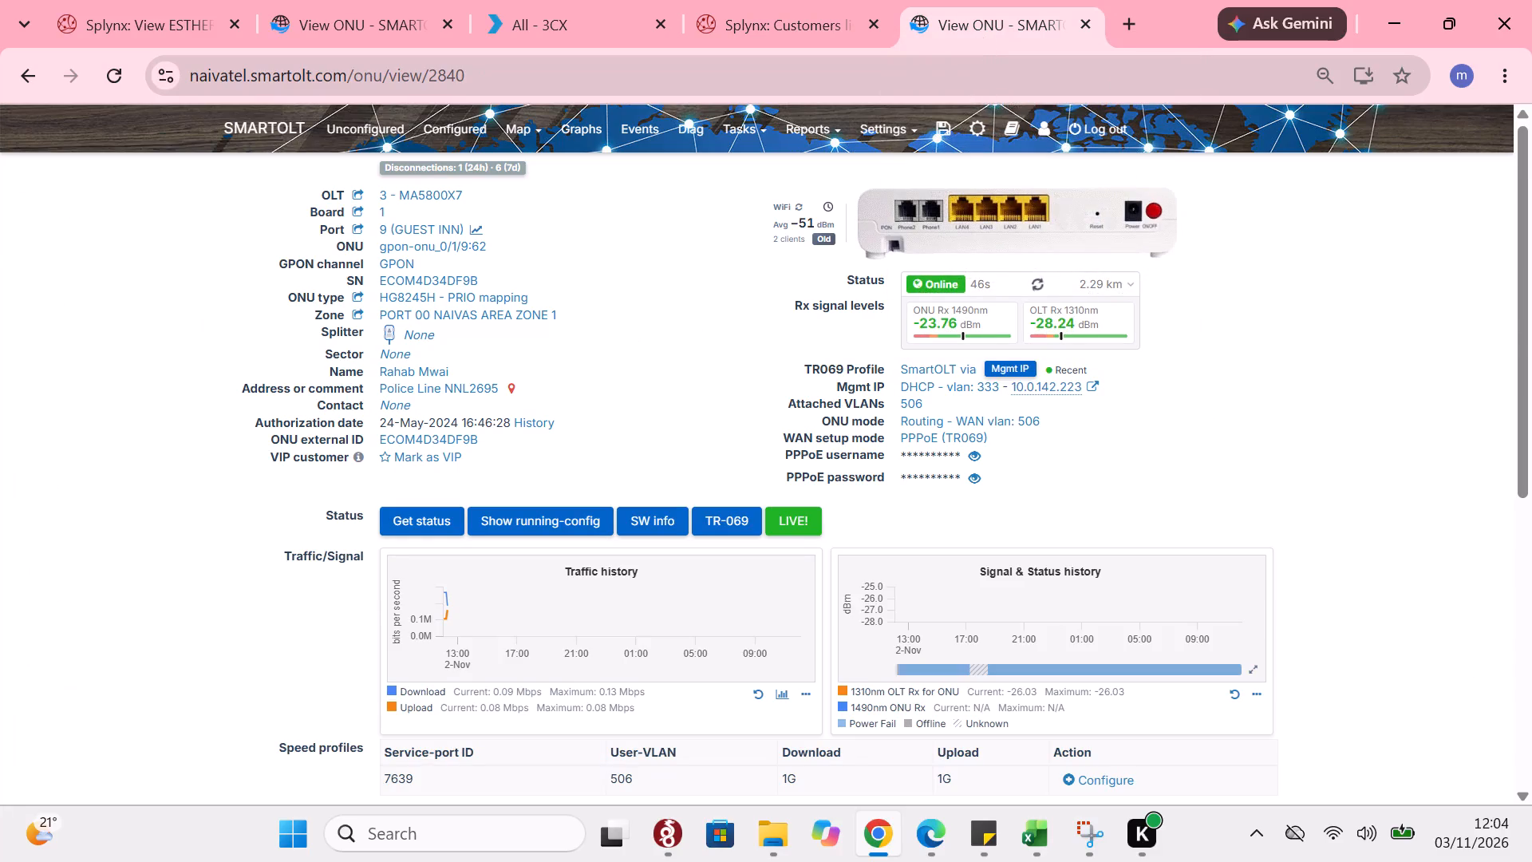
{"action": "left_click", "coordinate": [811, 18]}
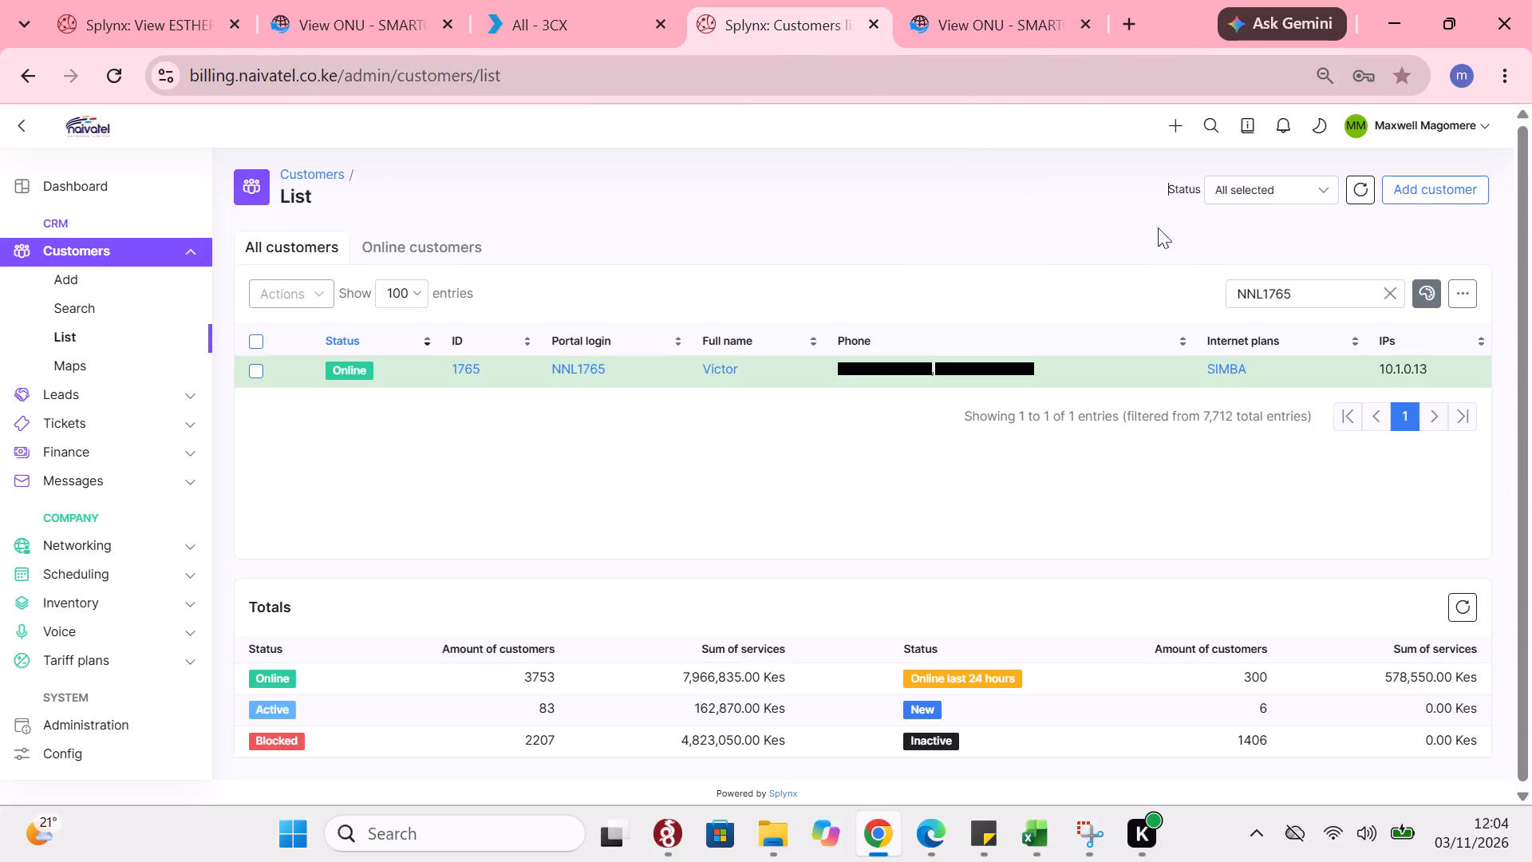
{"action": "left_click", "coordinate": [1305, 299]}
{"action": "key", "text": "BackSpace"}
{"action": "key", "text": "BackSpace"}
{"action": "key", "text": "BackSpace"}
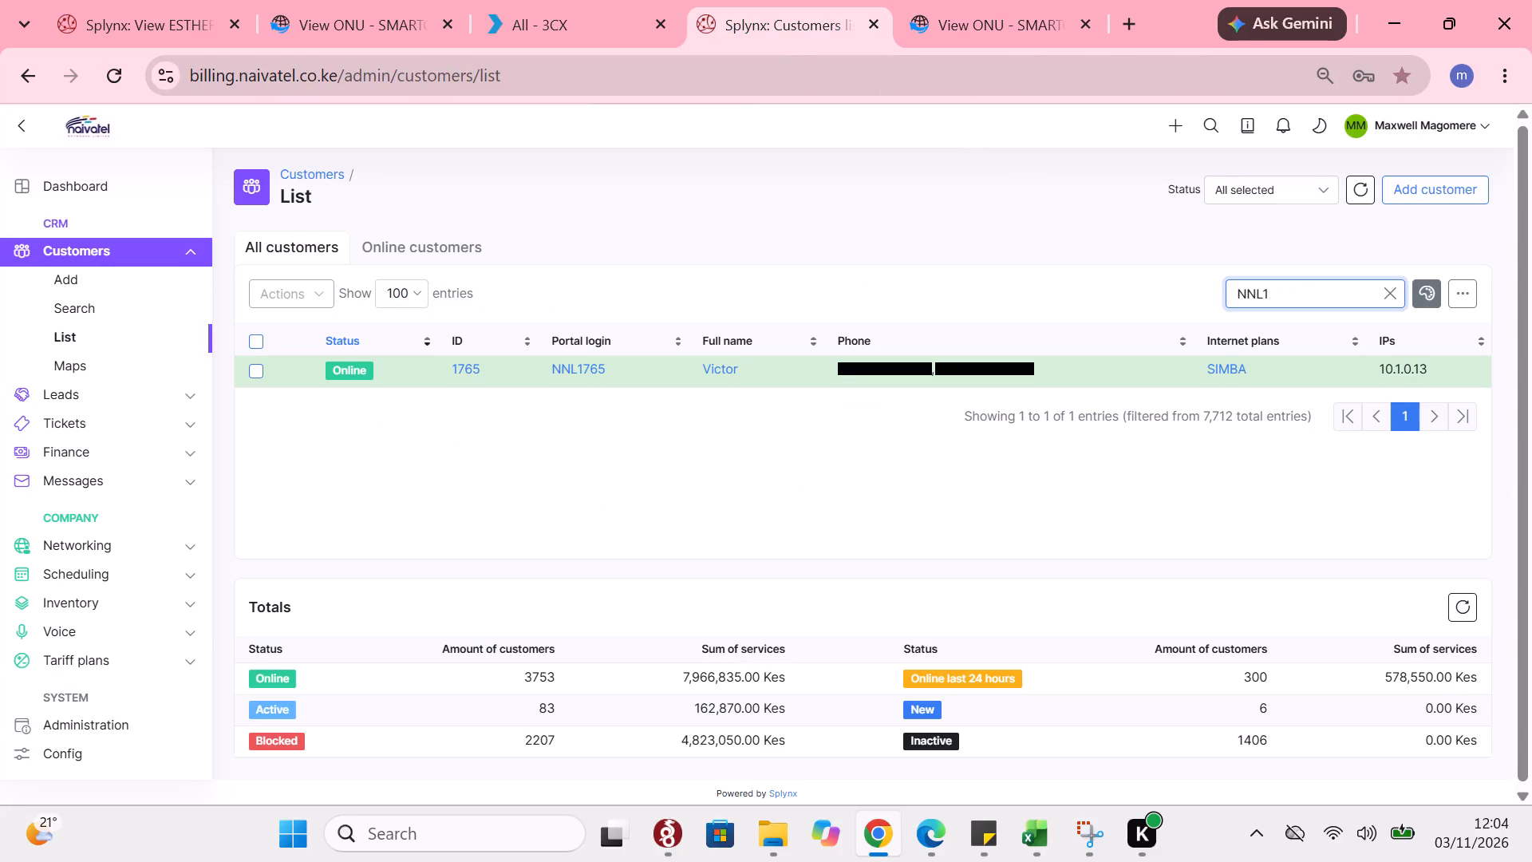
{"action": "key", "text": "BackSpace"}
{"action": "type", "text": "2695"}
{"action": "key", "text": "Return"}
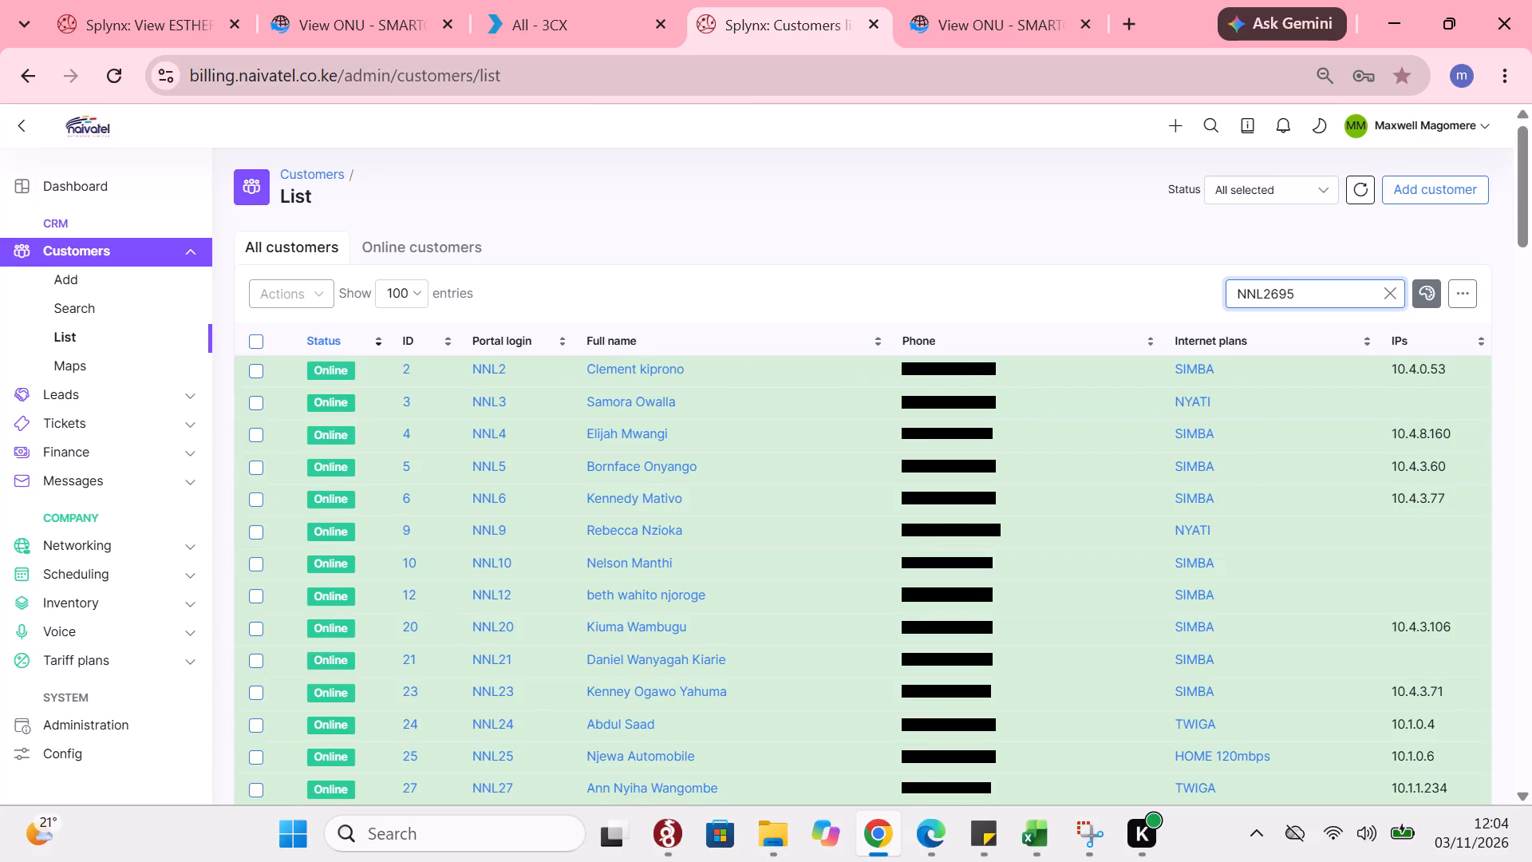
{"action": "left_click", "coordinate": [635, 376]}
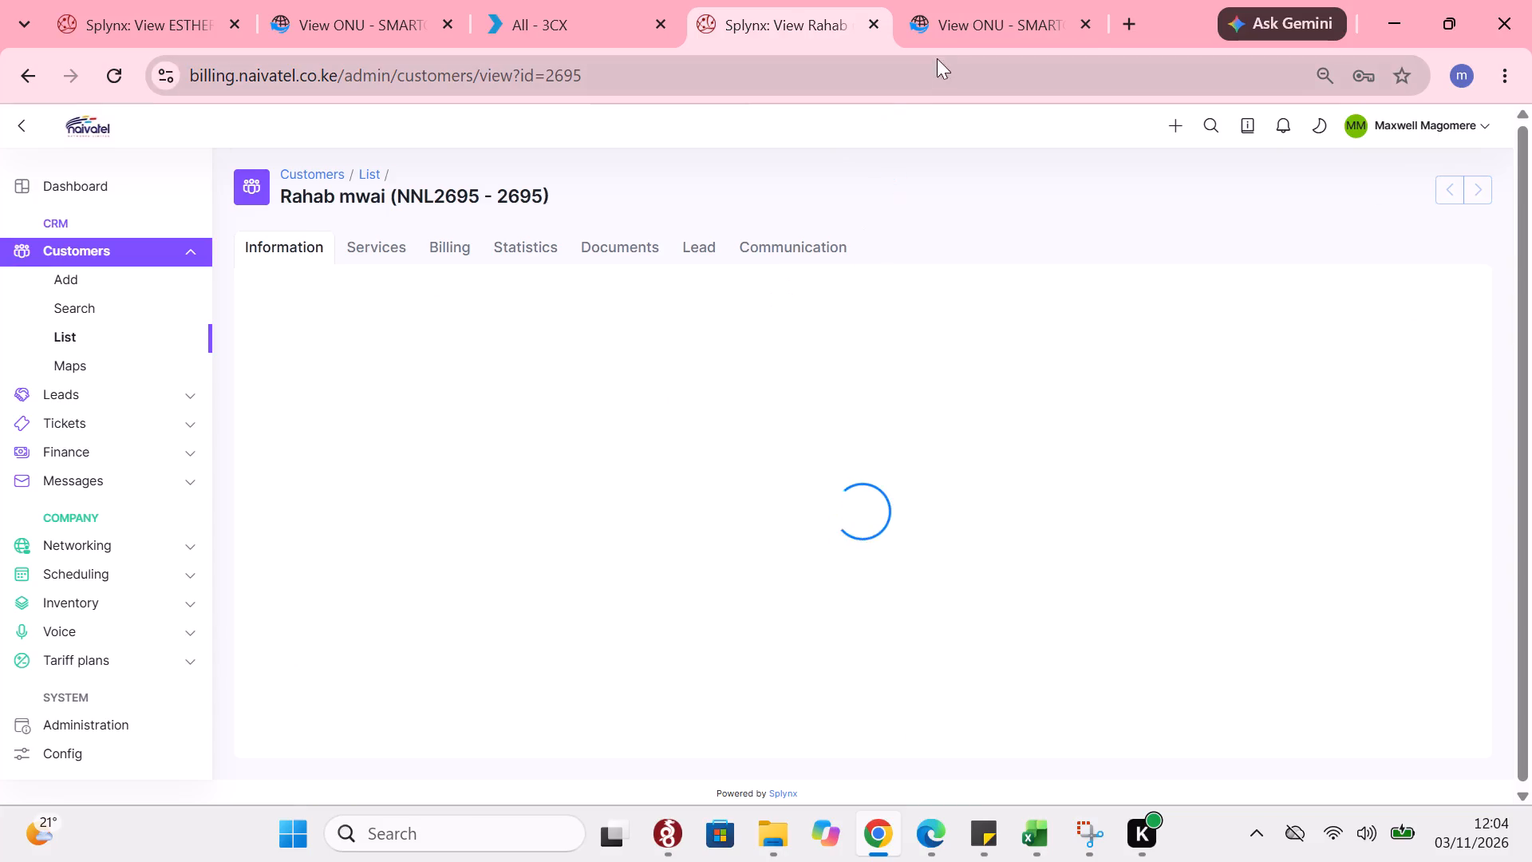
Check the customer's location against the reloaded ONU page, set Location to Guest Inn in Splynx and save the customer.
{"action": "scroll", "coordinate": [732, 438], "scroll_direction": "down", "scroll_amount": 2}
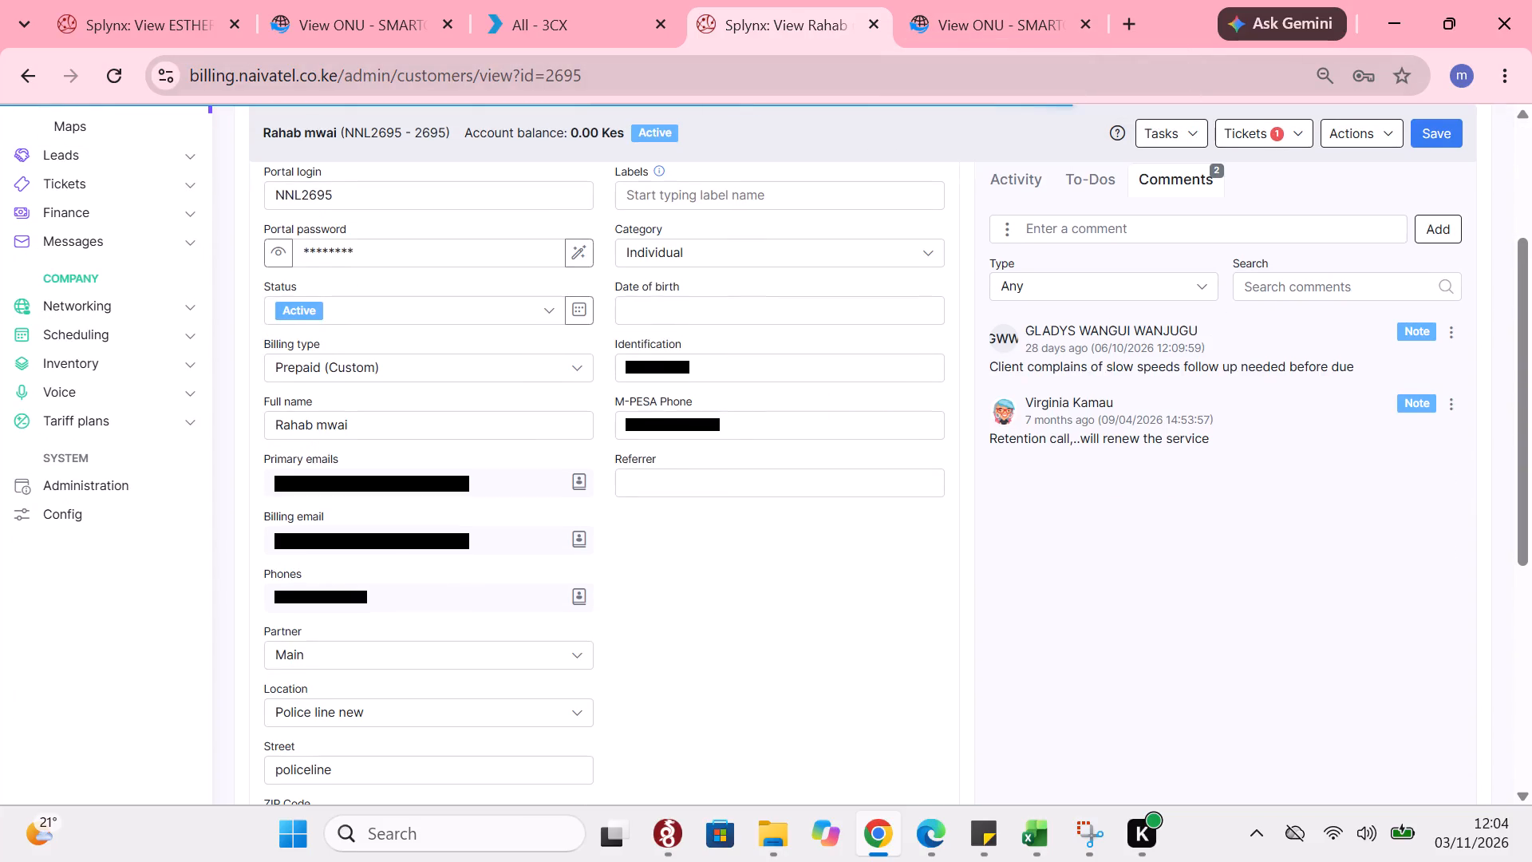
{"action": "scroll", "coordinate": [733, 440], "scroll_direction": "down", "scroll_amount": 2}
{"action": "left_click", "coordinate": [992, 28]}
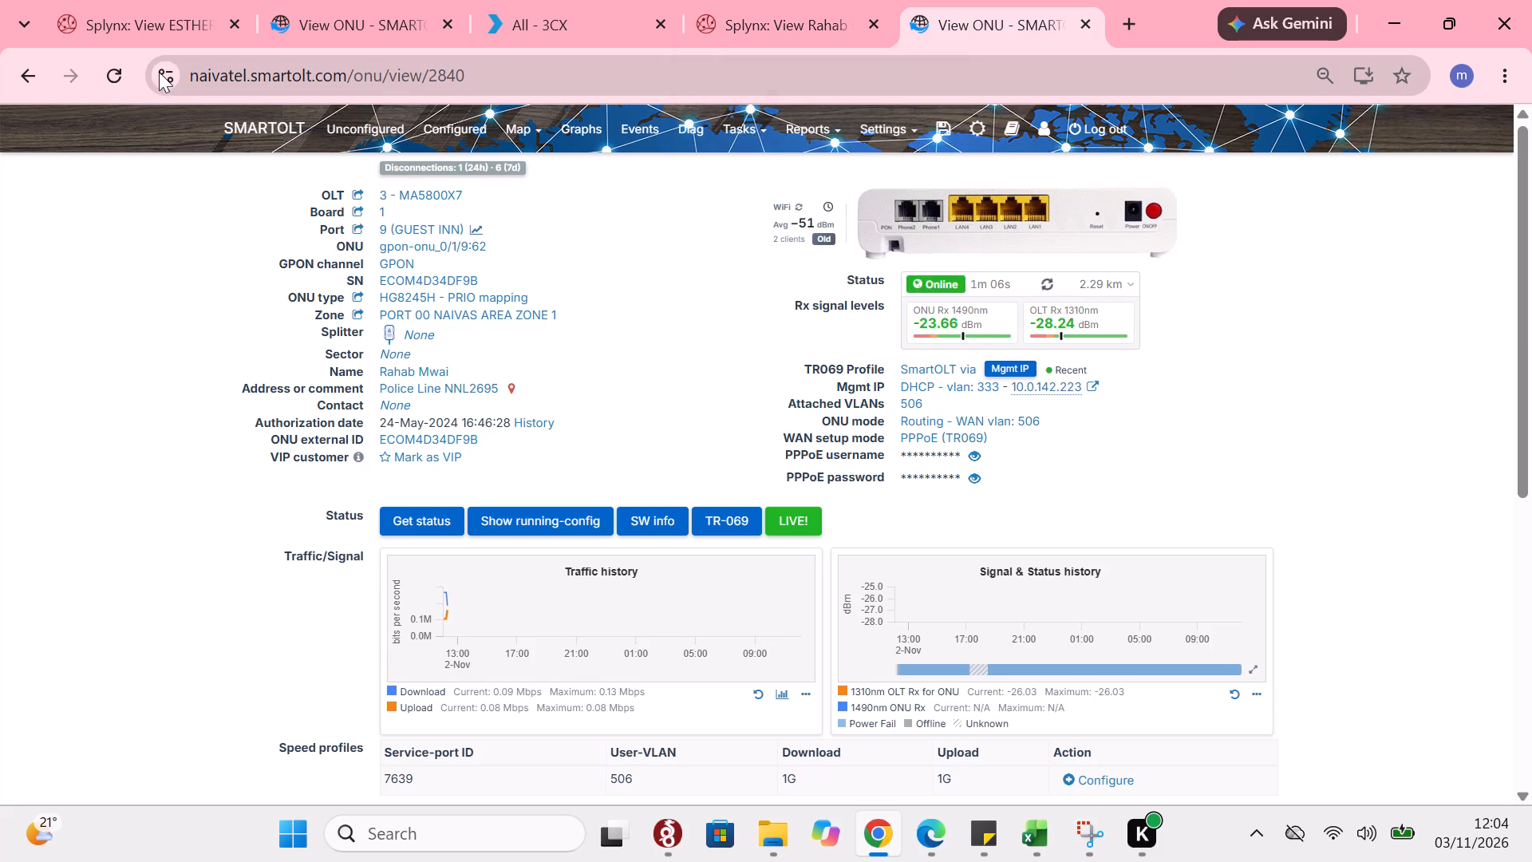
{"action": "left_click", "coordinate": [115, 72]}
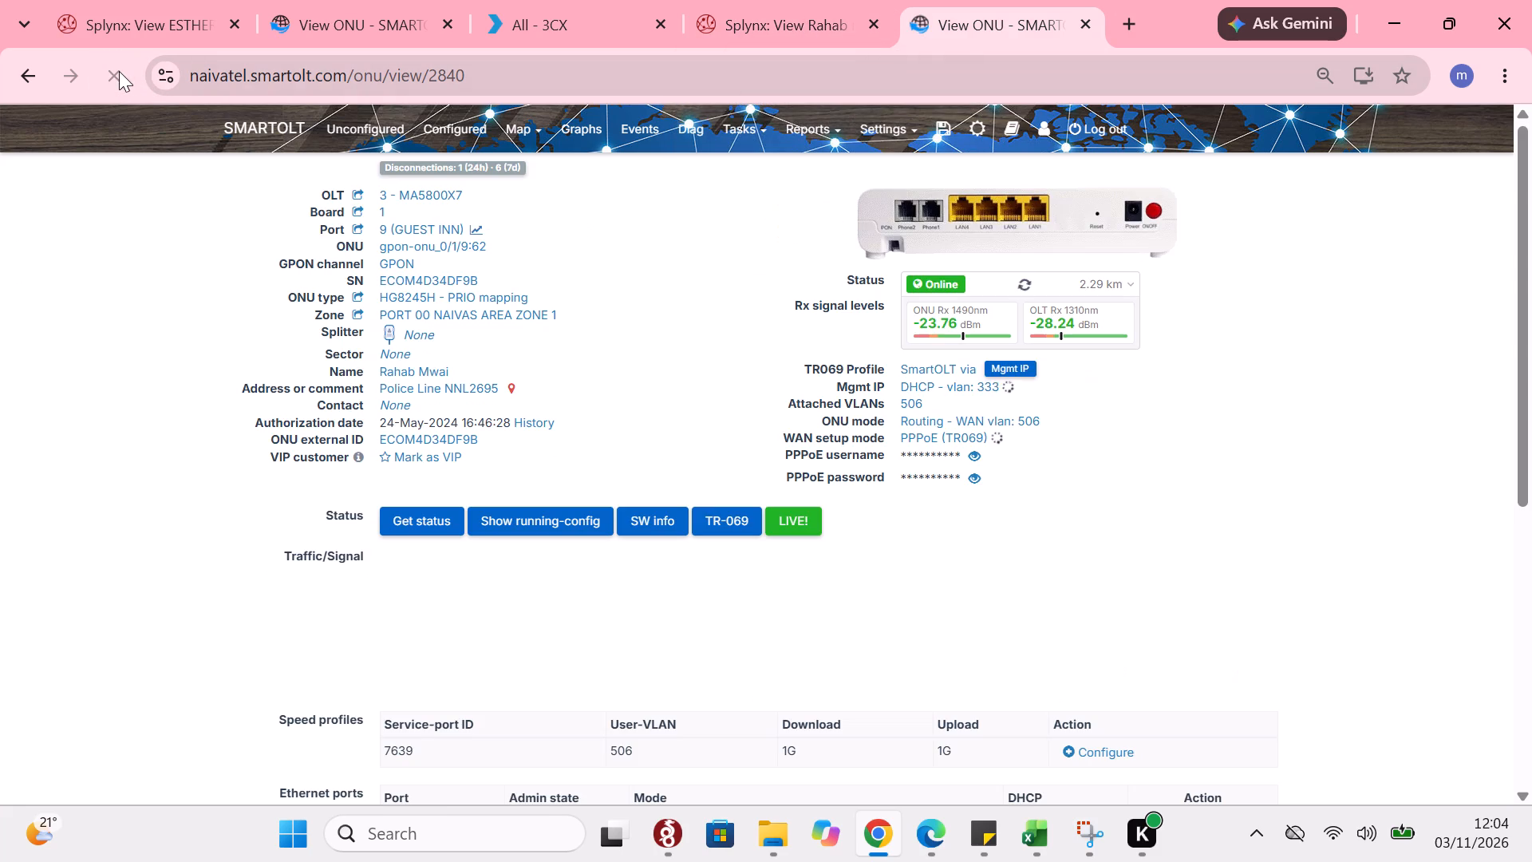
{"action": "left_click", "coordinate": [729, 28]}
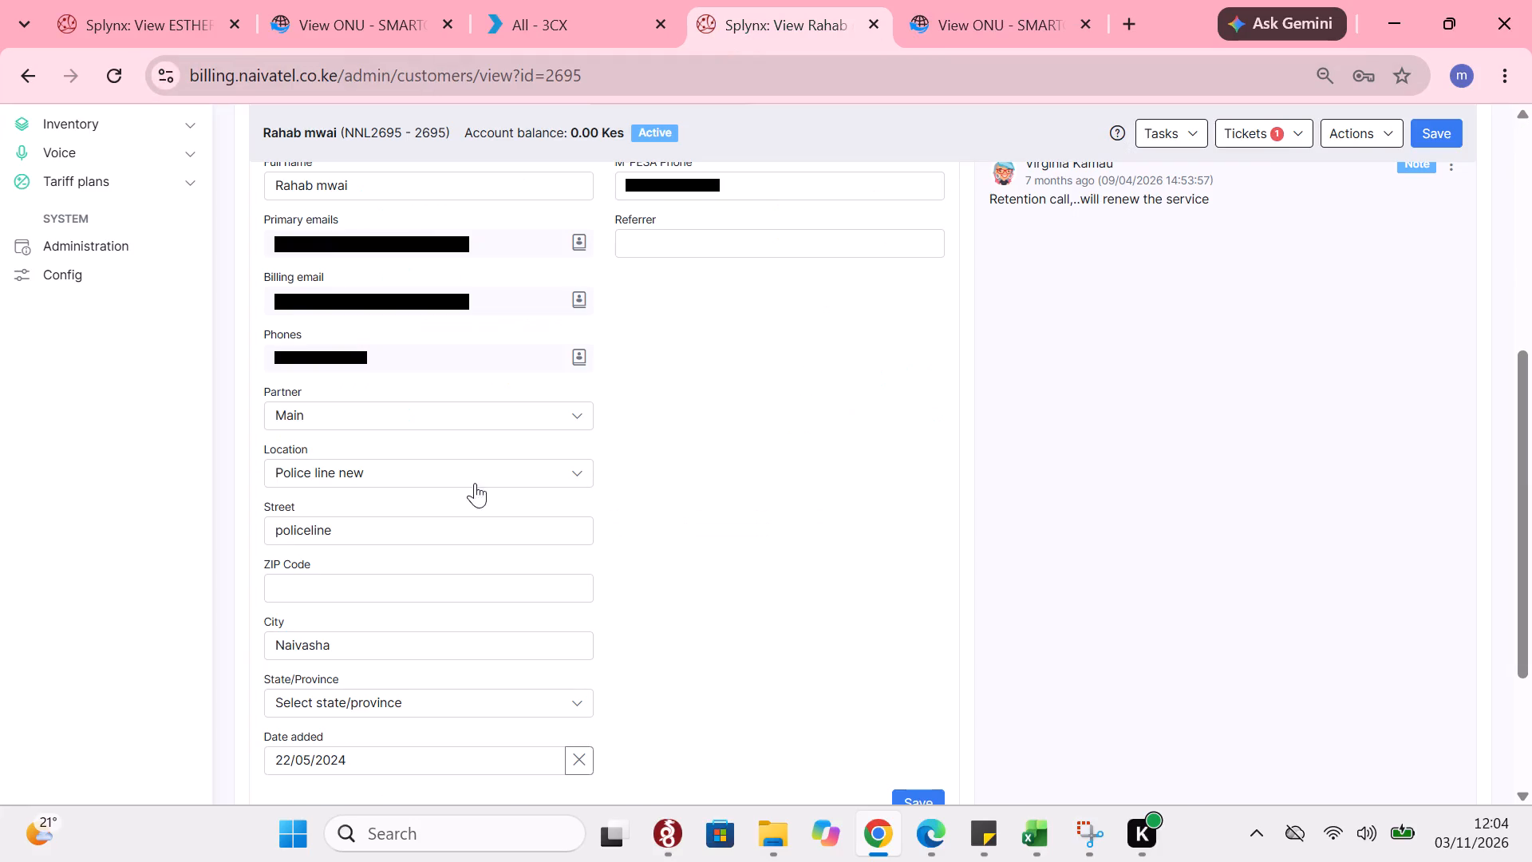
{"action": "left_click", "coordinate": [378, 463]}
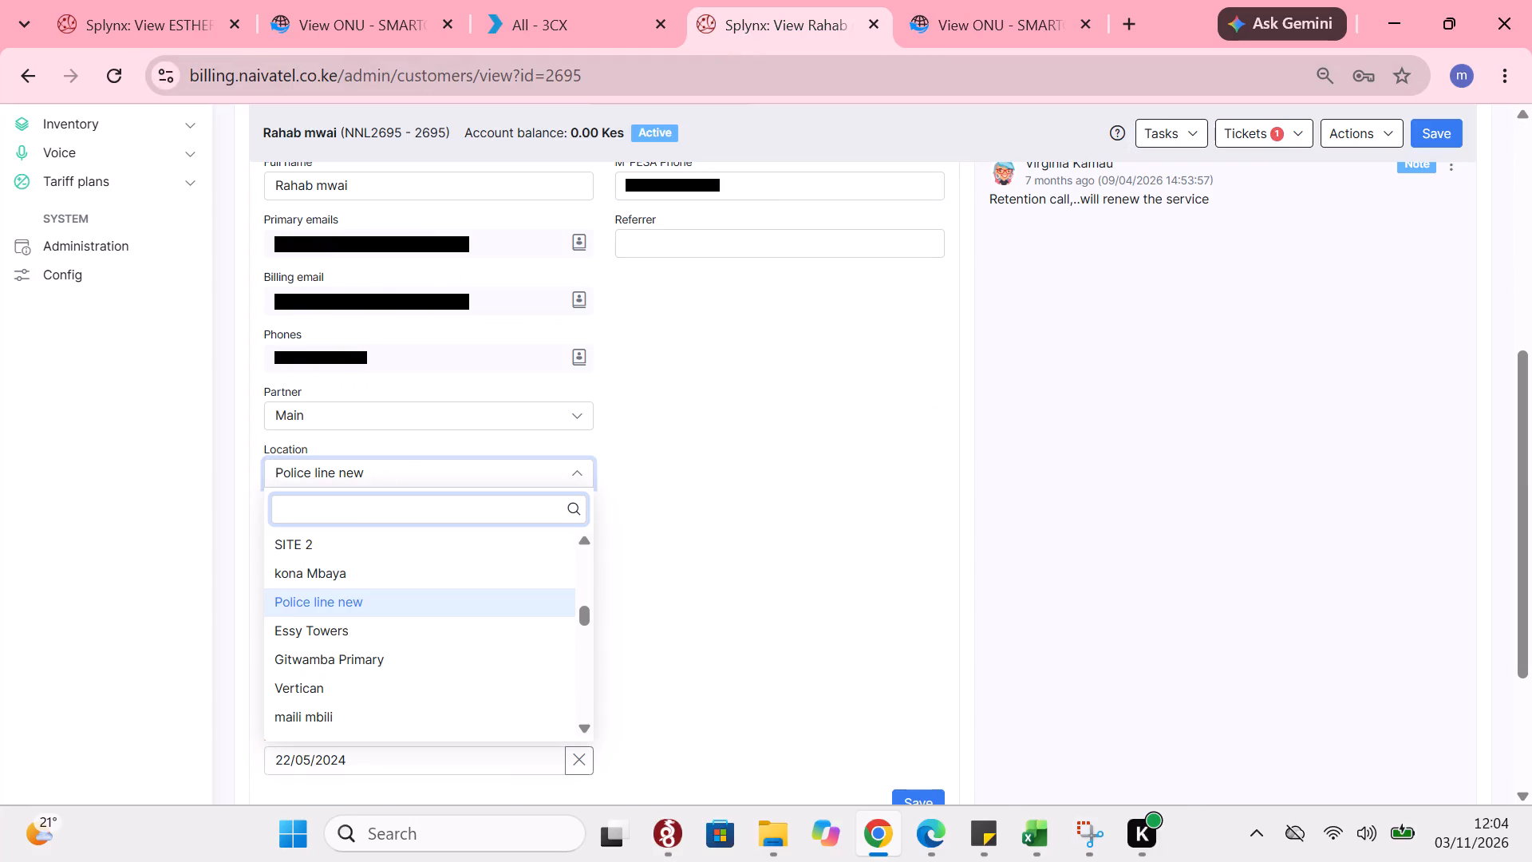
{"action": "left_click", "coordinate": [375, 499]}
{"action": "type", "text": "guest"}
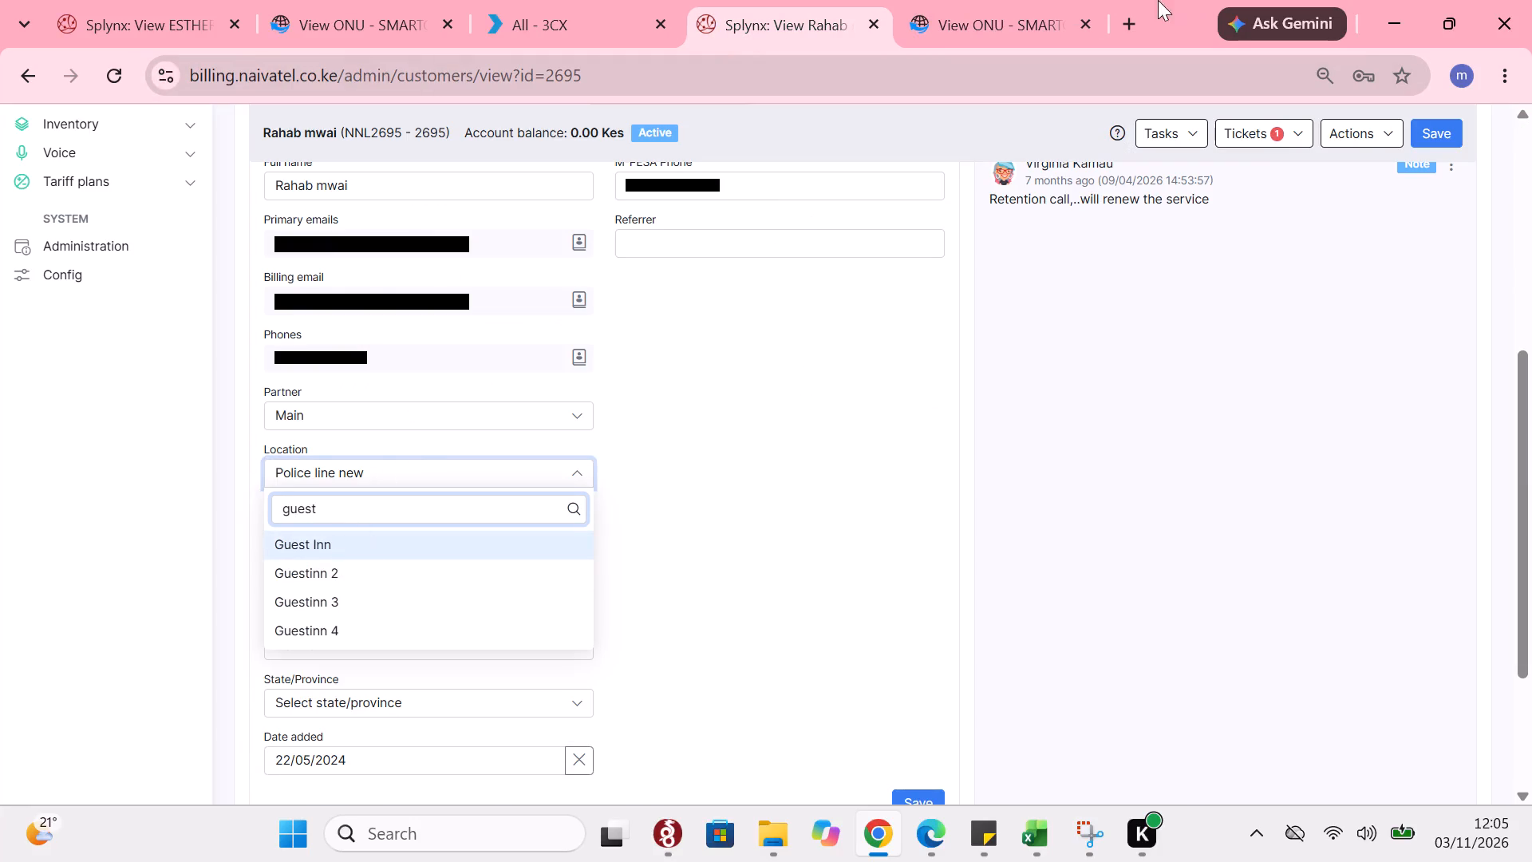
{"action": "left_click", "coordinate": [990, 19]}
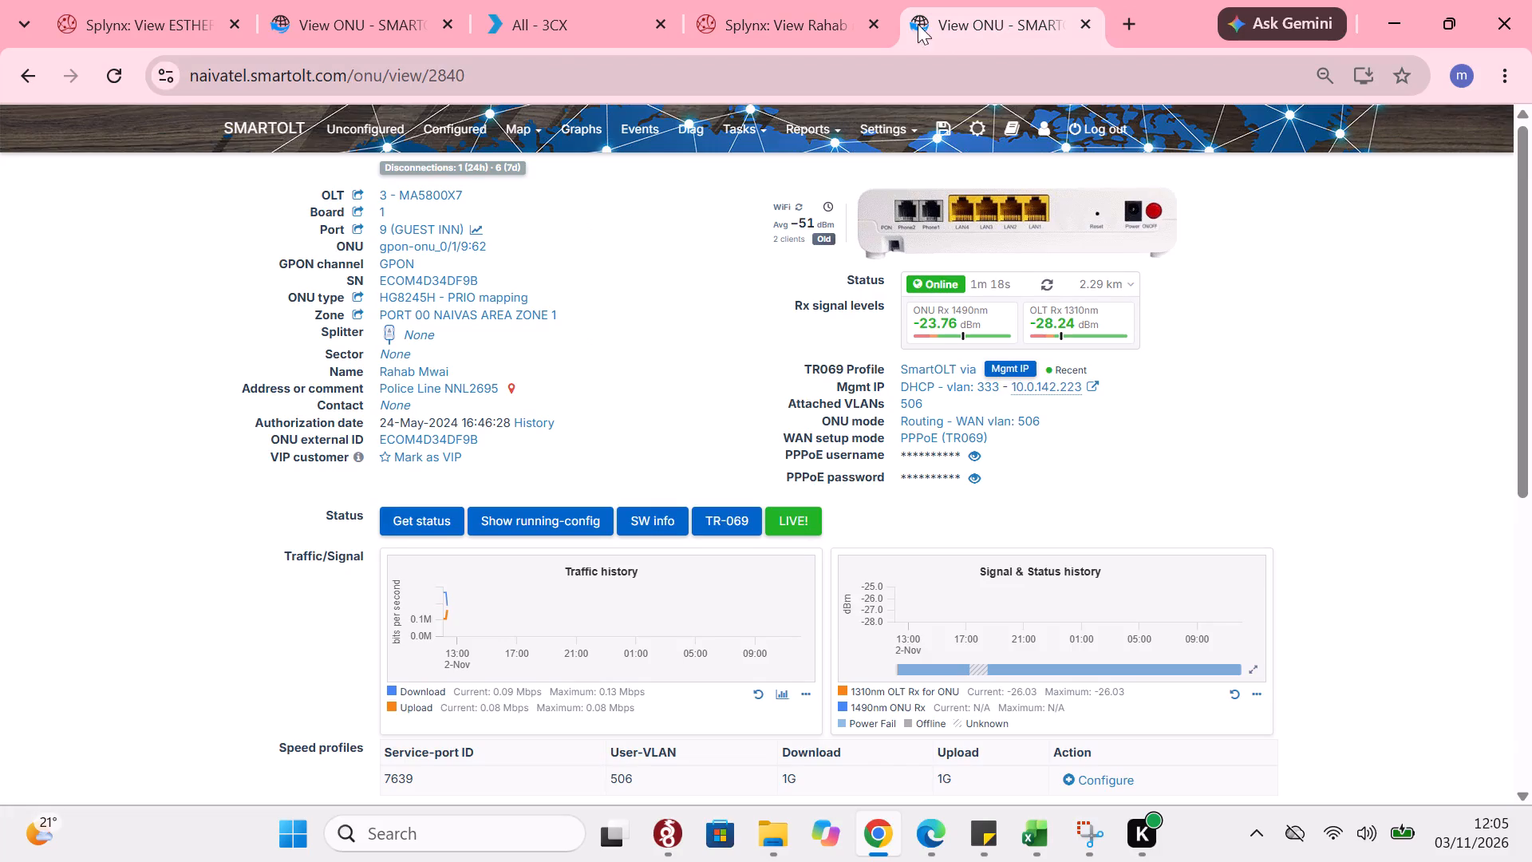
{"action": "left_click", "coordinate": [765, 18]}
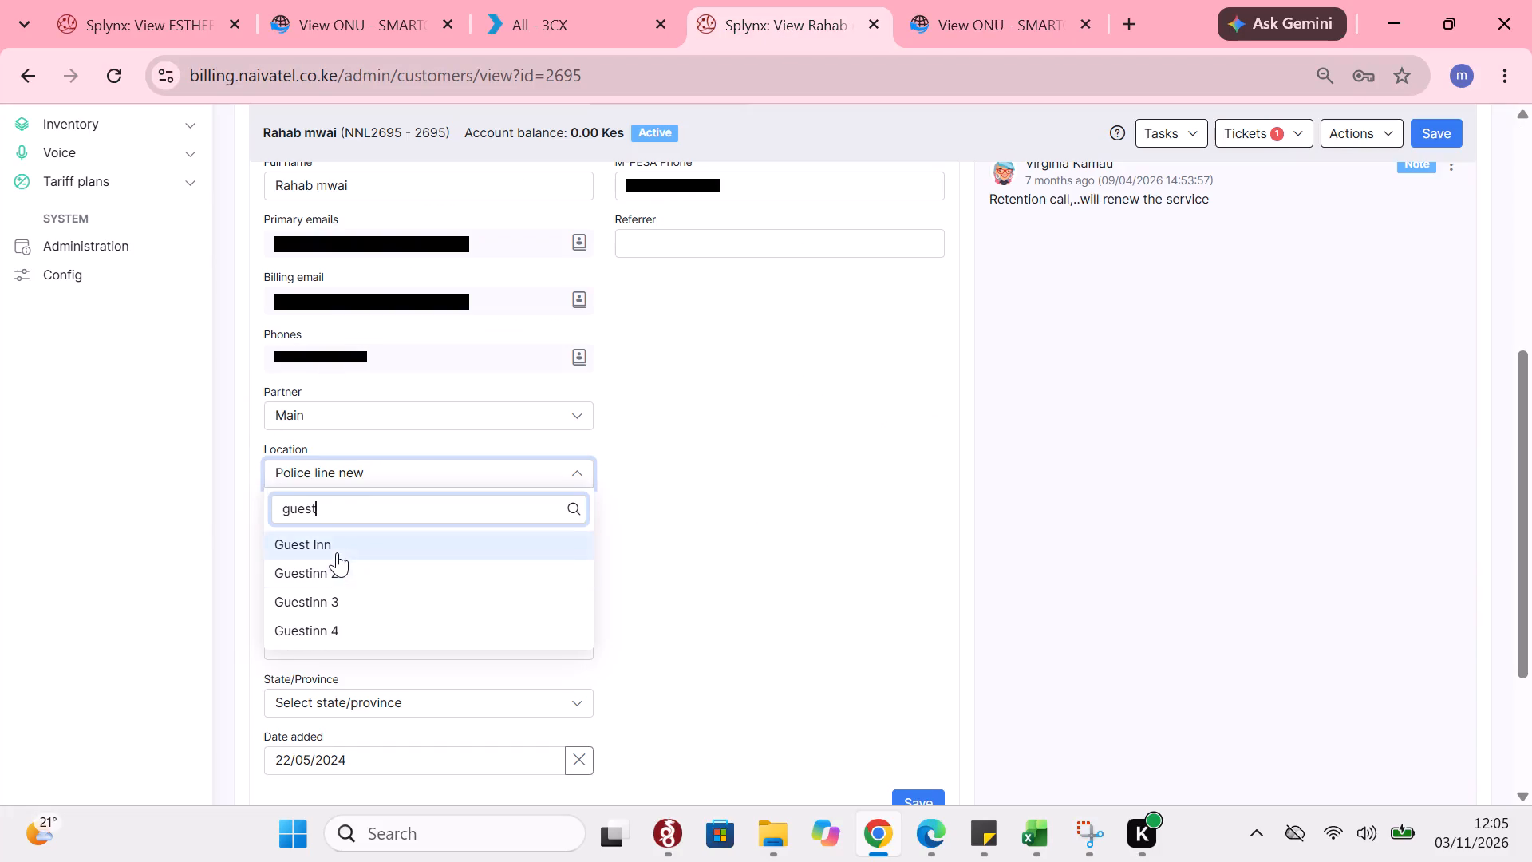
{"action": "left_click", "coordinate": [337, 552]}
{"action": "scroll", "coordinate": [657, 620], "scroll_direction": "down", "scroll_amount": 5}
{"action": "left_click", "coordinate": [921, 575]}
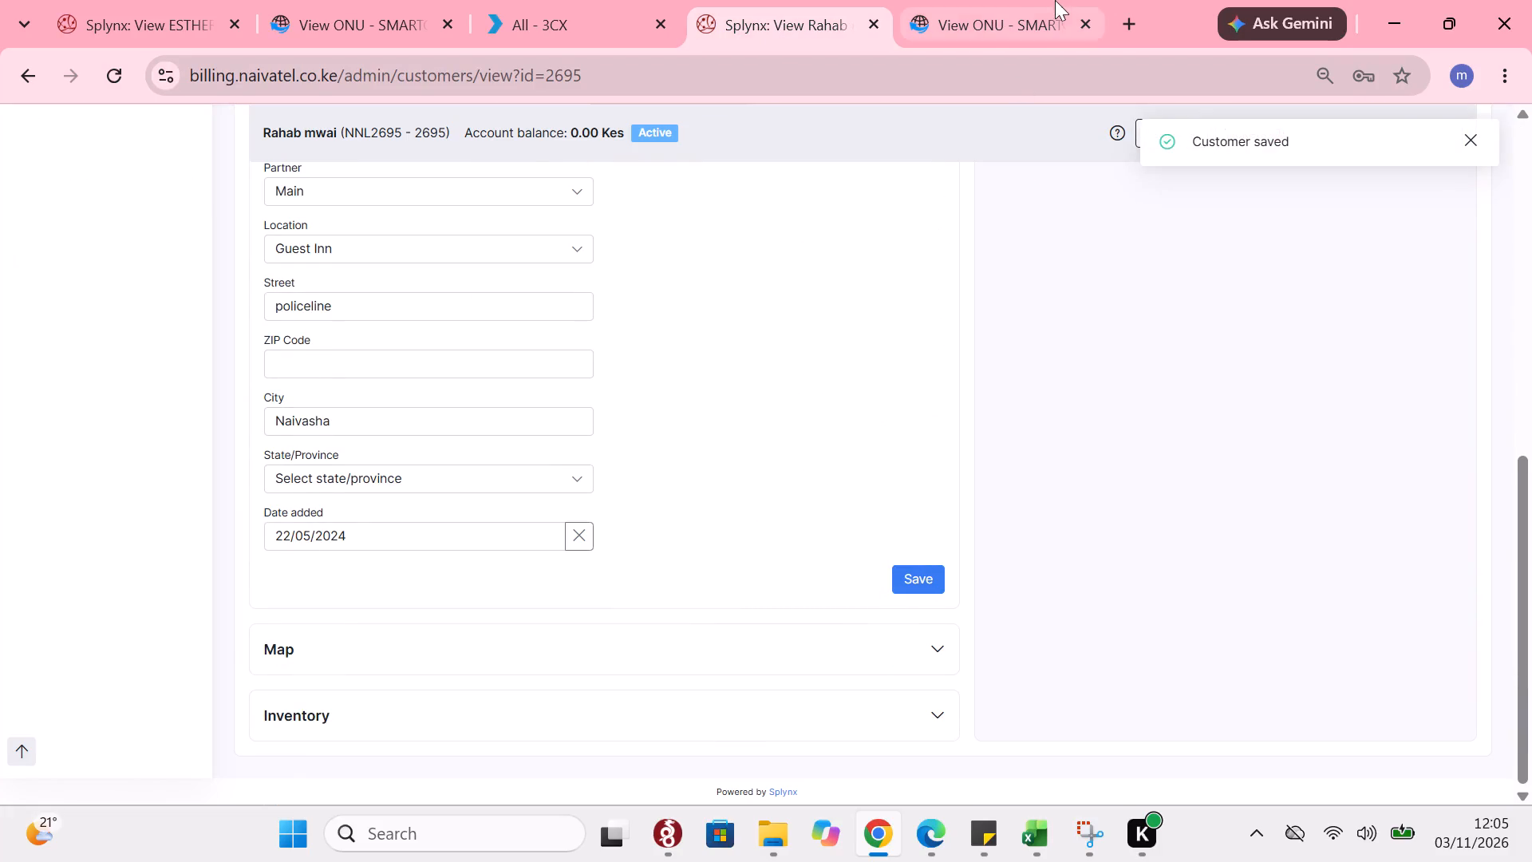
{"action": "left_click", "coordinate": [1033, 0]}
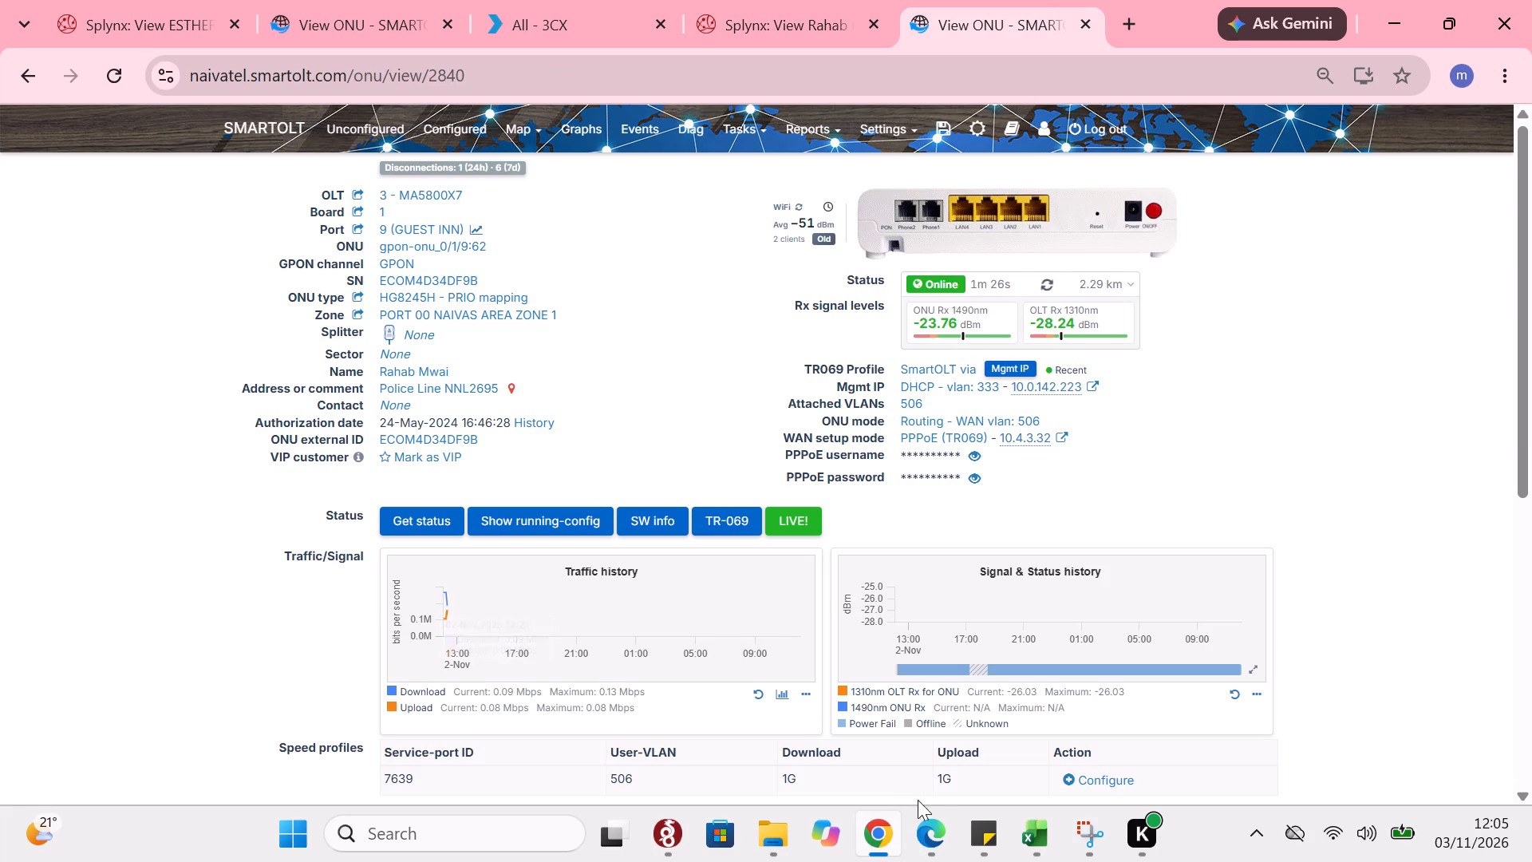
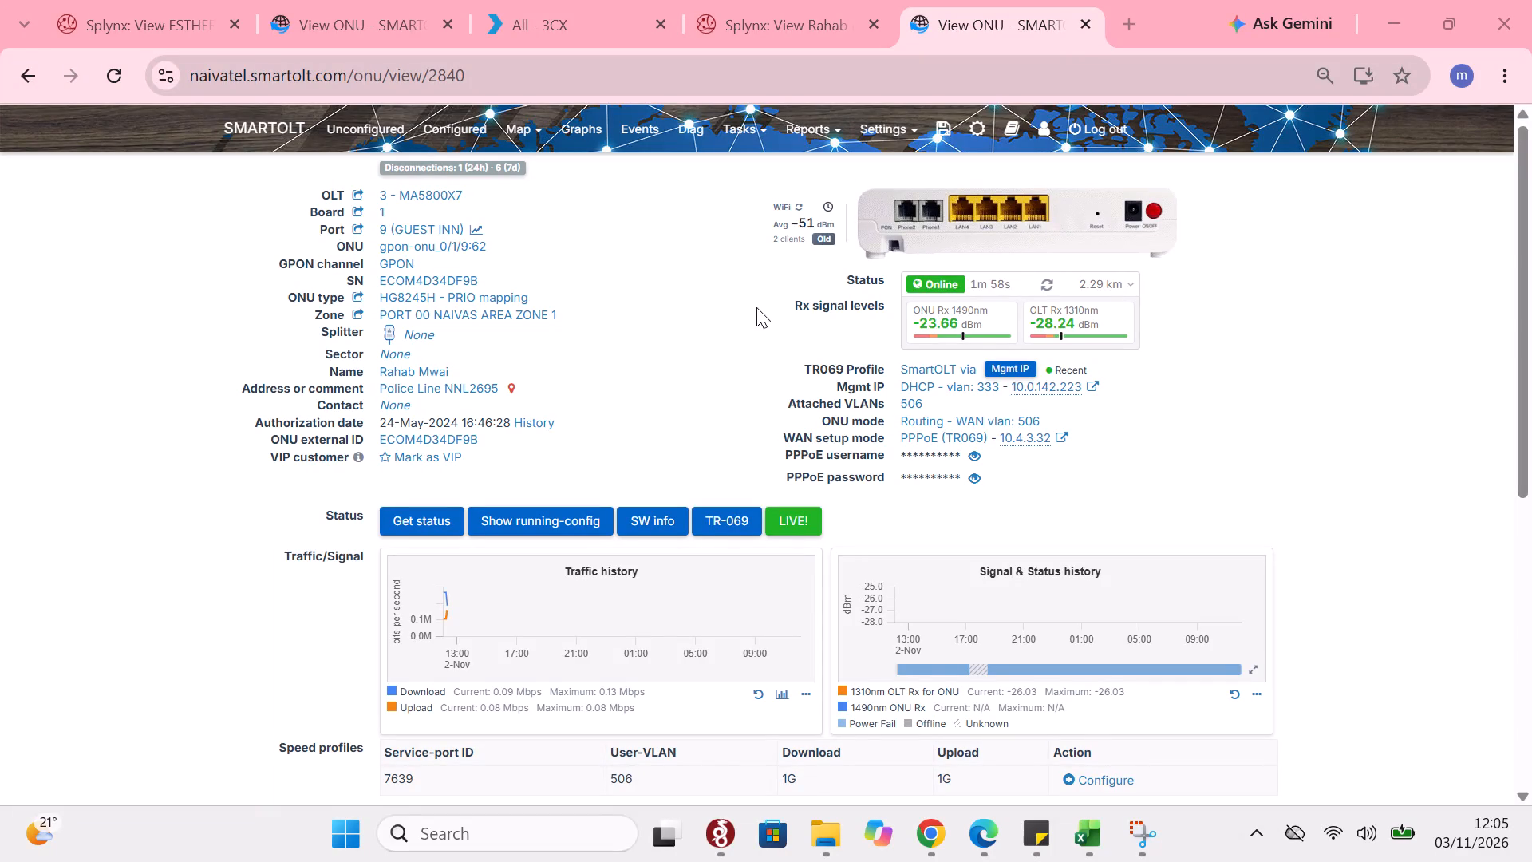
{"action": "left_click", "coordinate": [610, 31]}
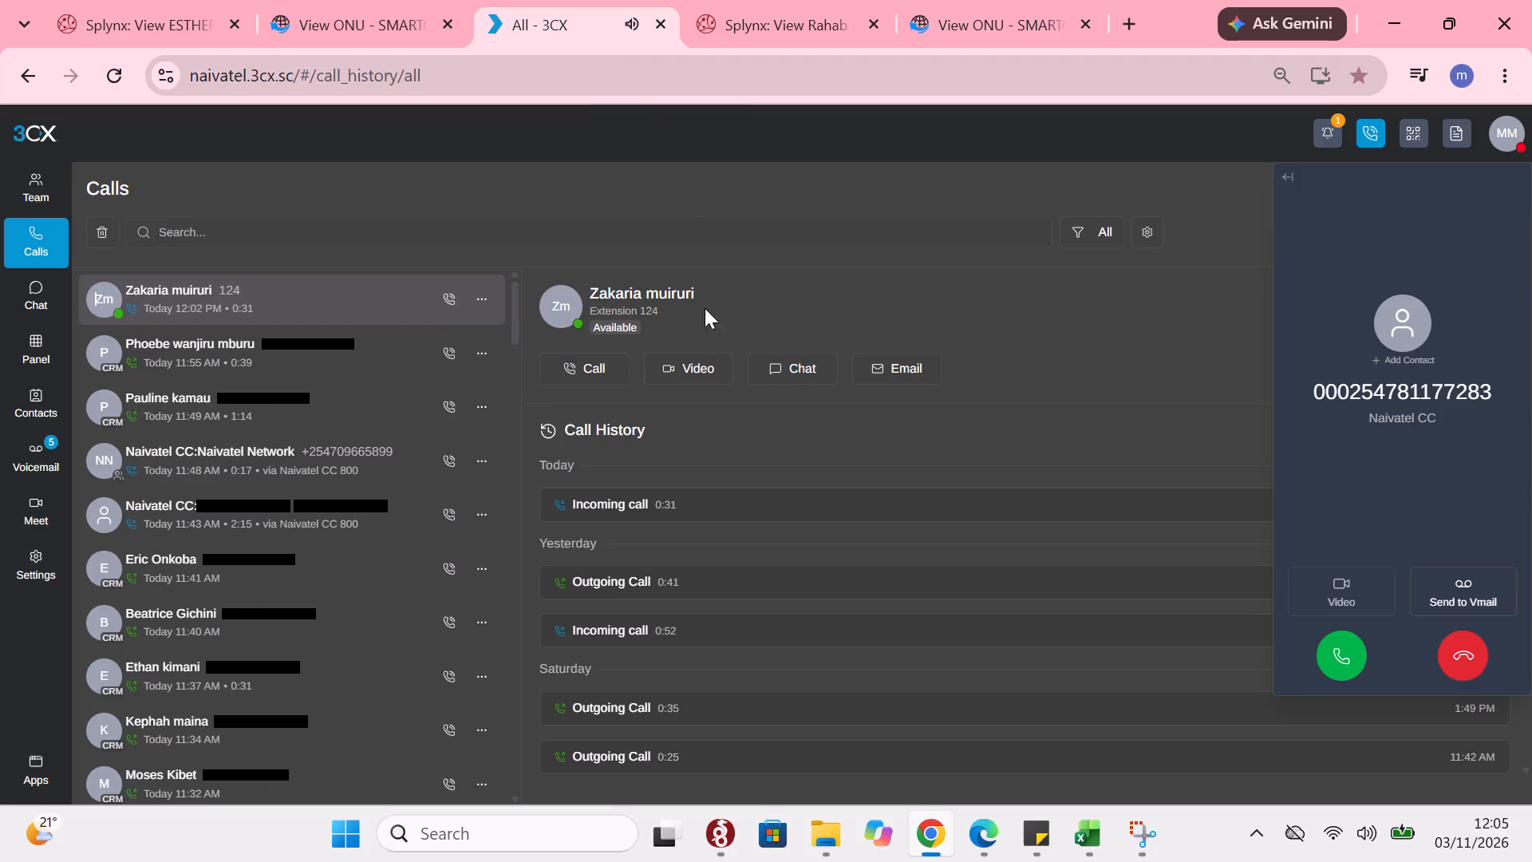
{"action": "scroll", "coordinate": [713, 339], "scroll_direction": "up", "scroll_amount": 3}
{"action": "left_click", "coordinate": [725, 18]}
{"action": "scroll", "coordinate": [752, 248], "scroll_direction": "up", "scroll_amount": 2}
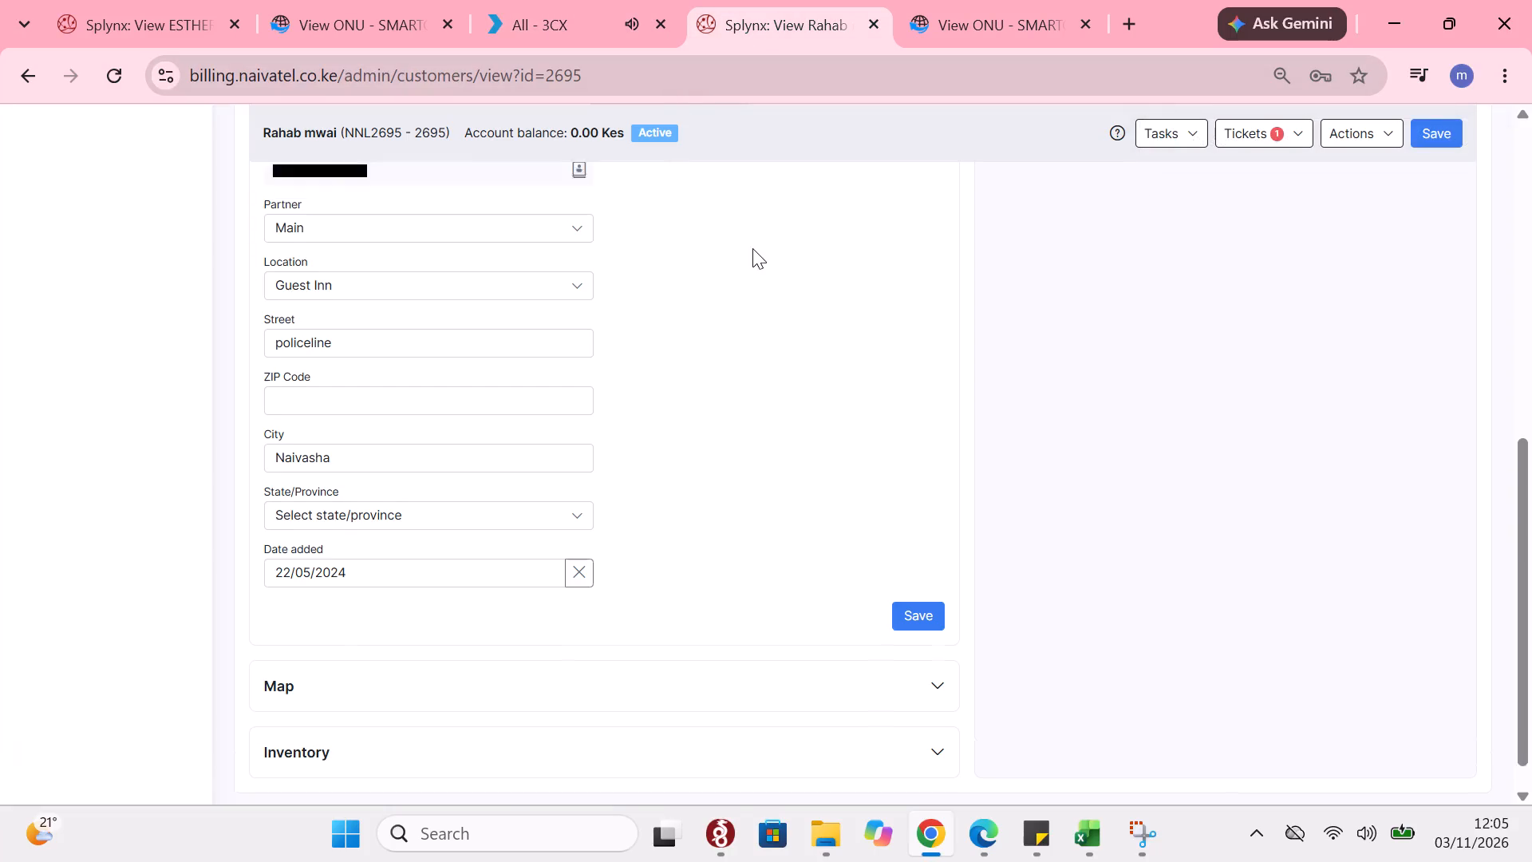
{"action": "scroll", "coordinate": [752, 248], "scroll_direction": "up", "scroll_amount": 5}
{"action": "left_click", "coordinate": [140, 44]}
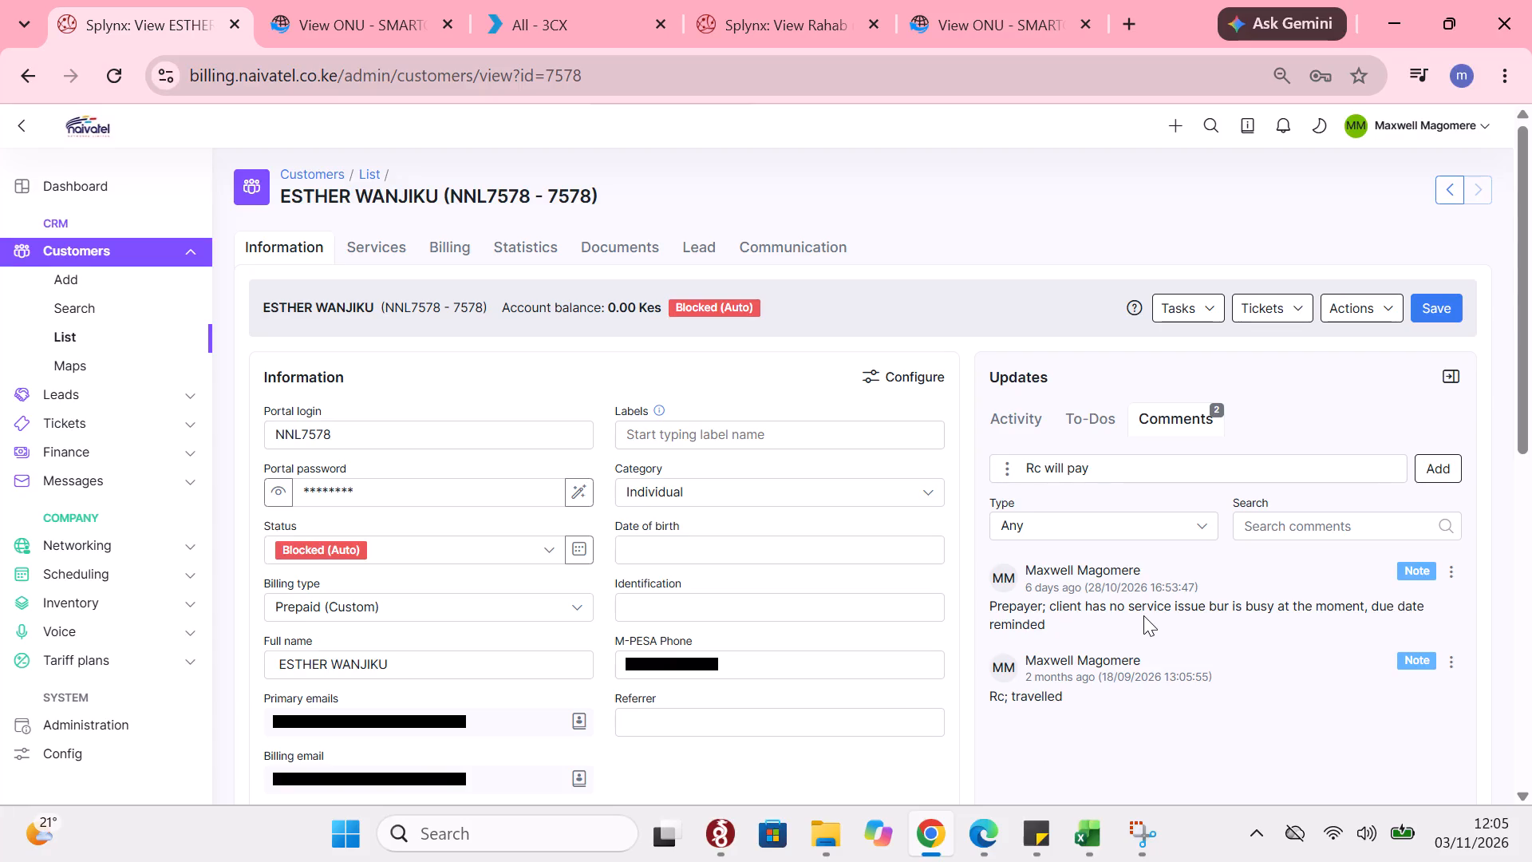
{"action": "type", "text": ", has no service issue"}
{"action": "key", "text": "space"}
{"action": "key", "text": "n"}
{"action": "key", "text": "BackSpace"}
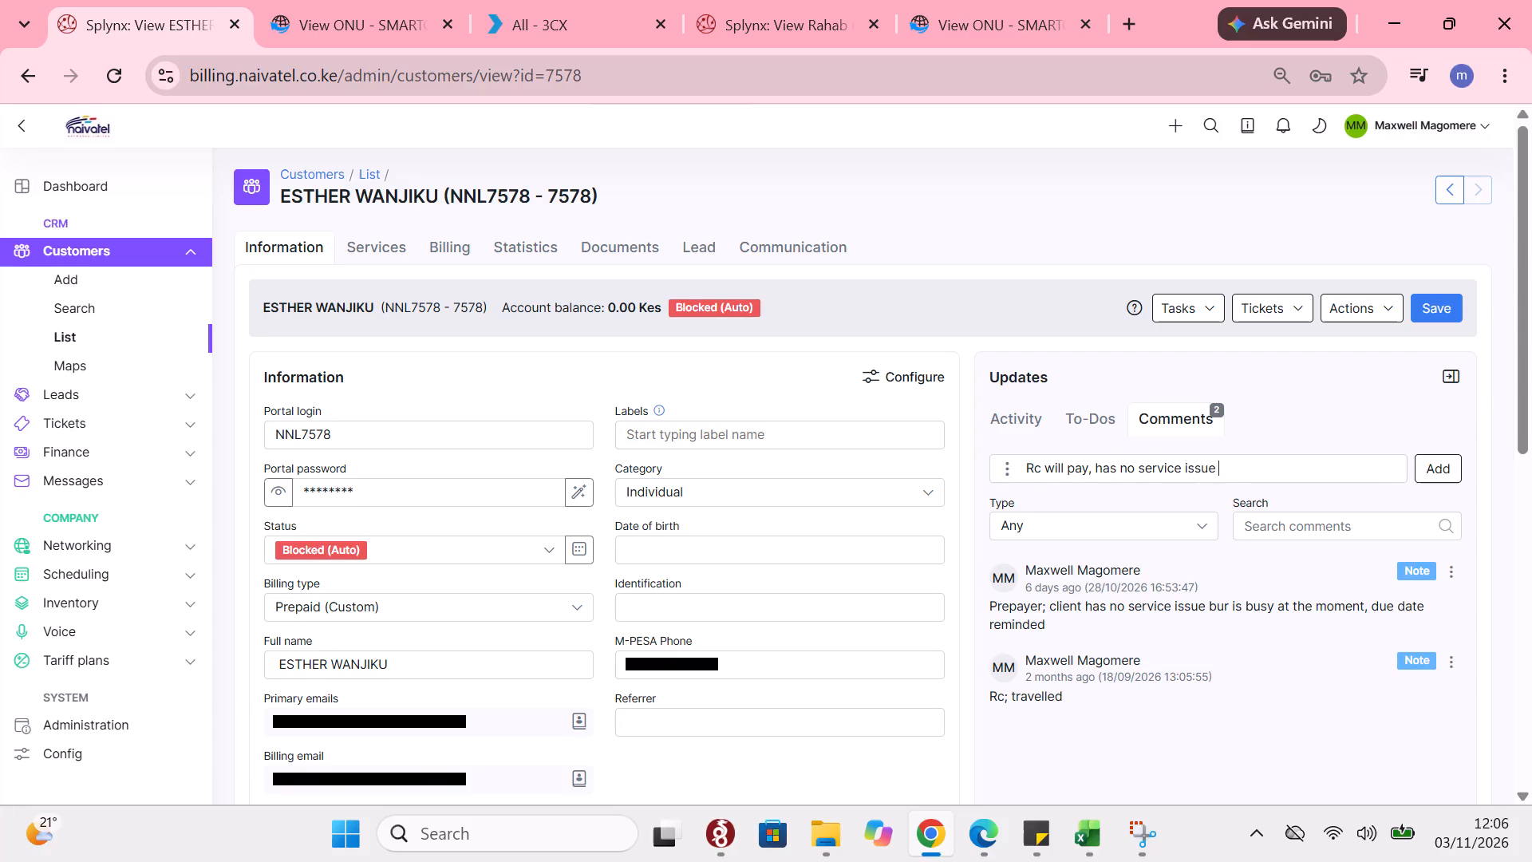
{"action": "type", "text": "but"}
{"action": "key", "text": "space"}
{"action": "key", "text": "n"}
{"action": "key", "text": "BackSpace"}
{"action": "type", "text": "busy"}
{"action": "key", "text": "space"}
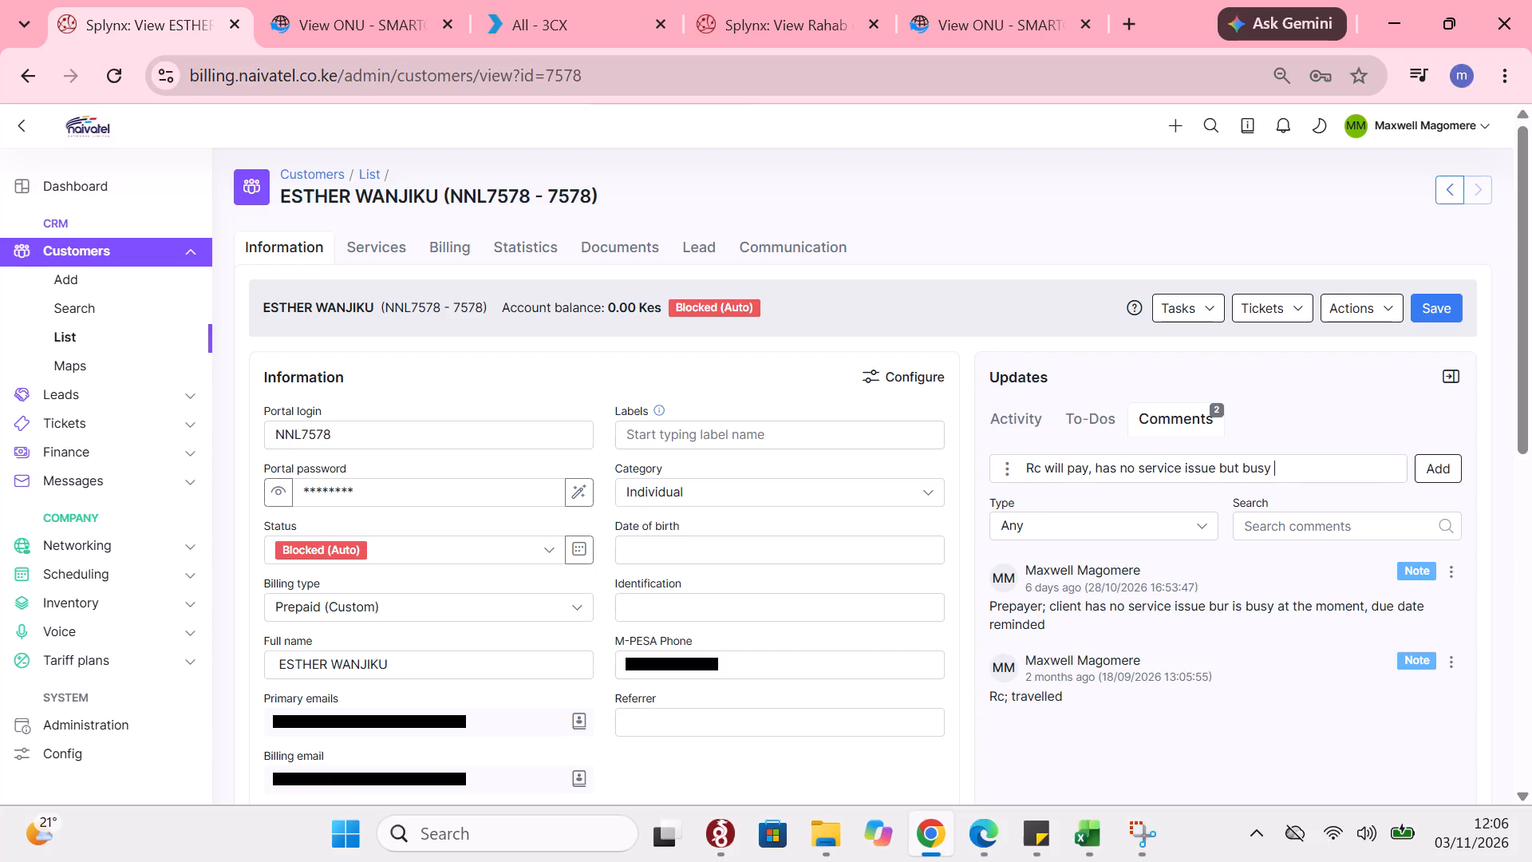
{"action": "type", "text": "at the mo"}
{"action": "key", "text": "BackSpace"}
{"action": "type", "text": "oment"}
{"action": "key", "text": "space"}
{"action": "key", "text": "Return"}
{"action": "scroll", "coordinate": [1065, 620], "scroll_direction": "down", "scroll_amount": 2}
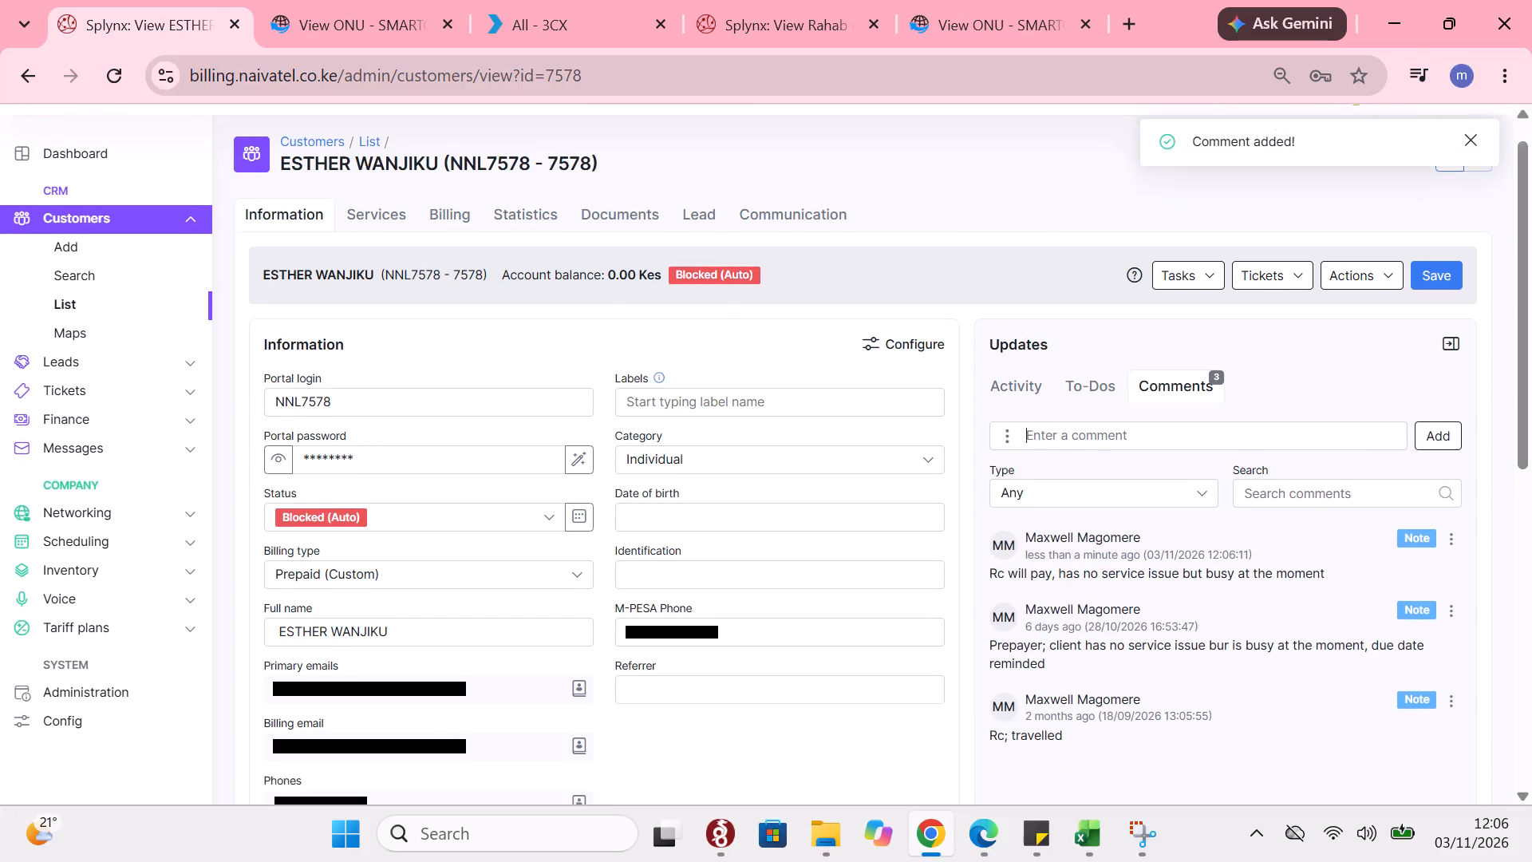
{"action": "scroll", "coordinate": [1065, 620], "scroll_direction": "down", "scroll_amount": 2}
{"action": "left_click", "coordinate": [1084, 835]}
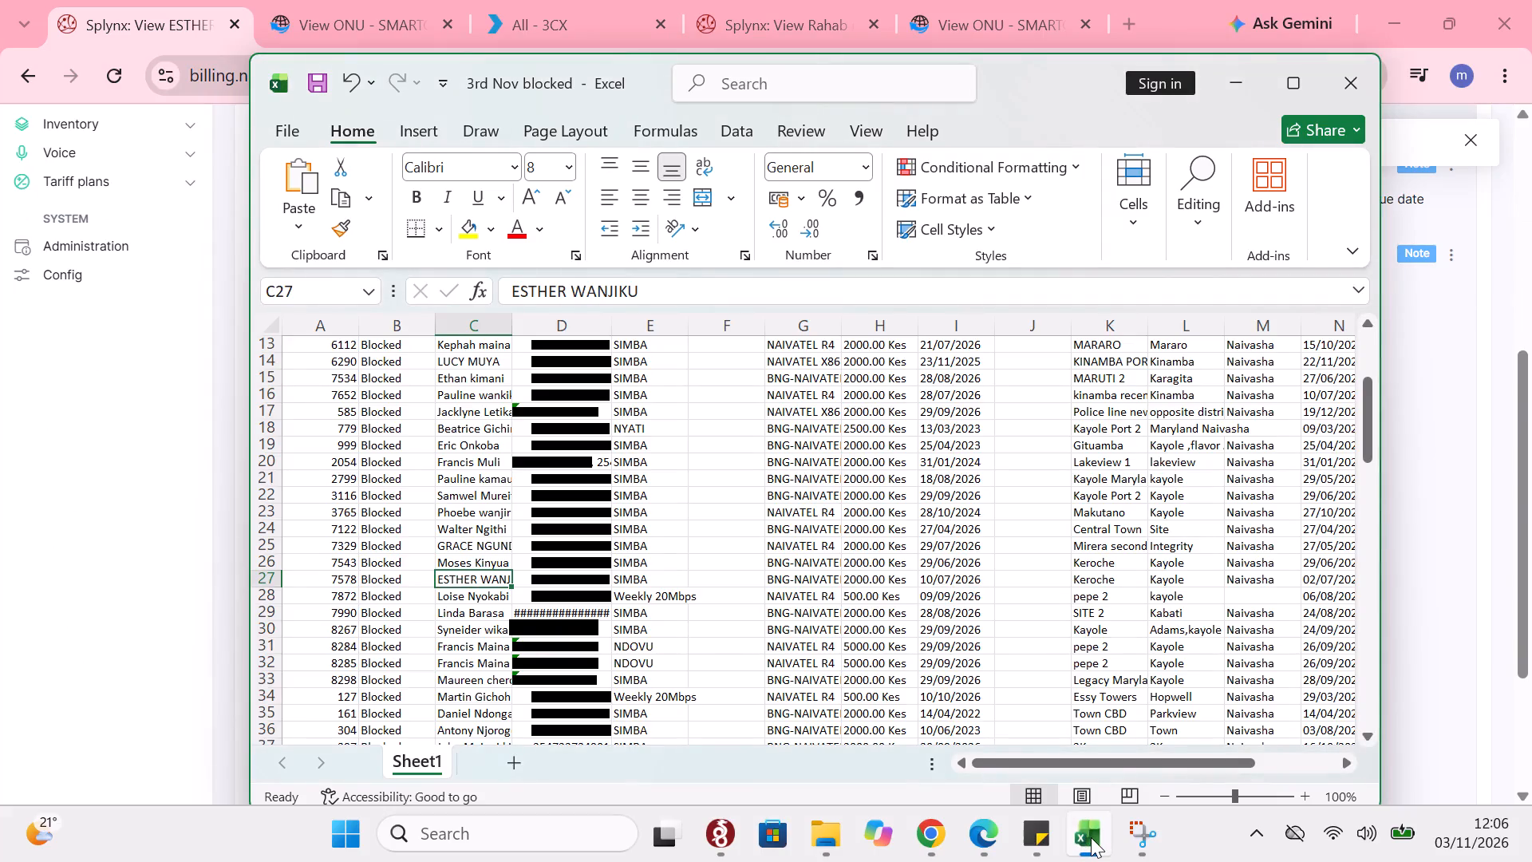
{"action": "key", "text": "Right"}
{"action": "key", "text": "Right"}
{"action": "key", "text": "Right"}
{"action": "key", "text": "Right"}
{"action": "key", "text": "Right"}
{"action": "key", "text": "Right"}
{"action": "key", "text": "Right"}
{"action": "key", "text": "Right"}
{"action": "key", "text": "Right"}
{"action": "key", "text": "Right"}
{"action": "key", "text": "Right"}
{"action": "key", "text": "Right"}
{"action": "key", "text": "Right"}
{"action": "key", "text": "Right"}
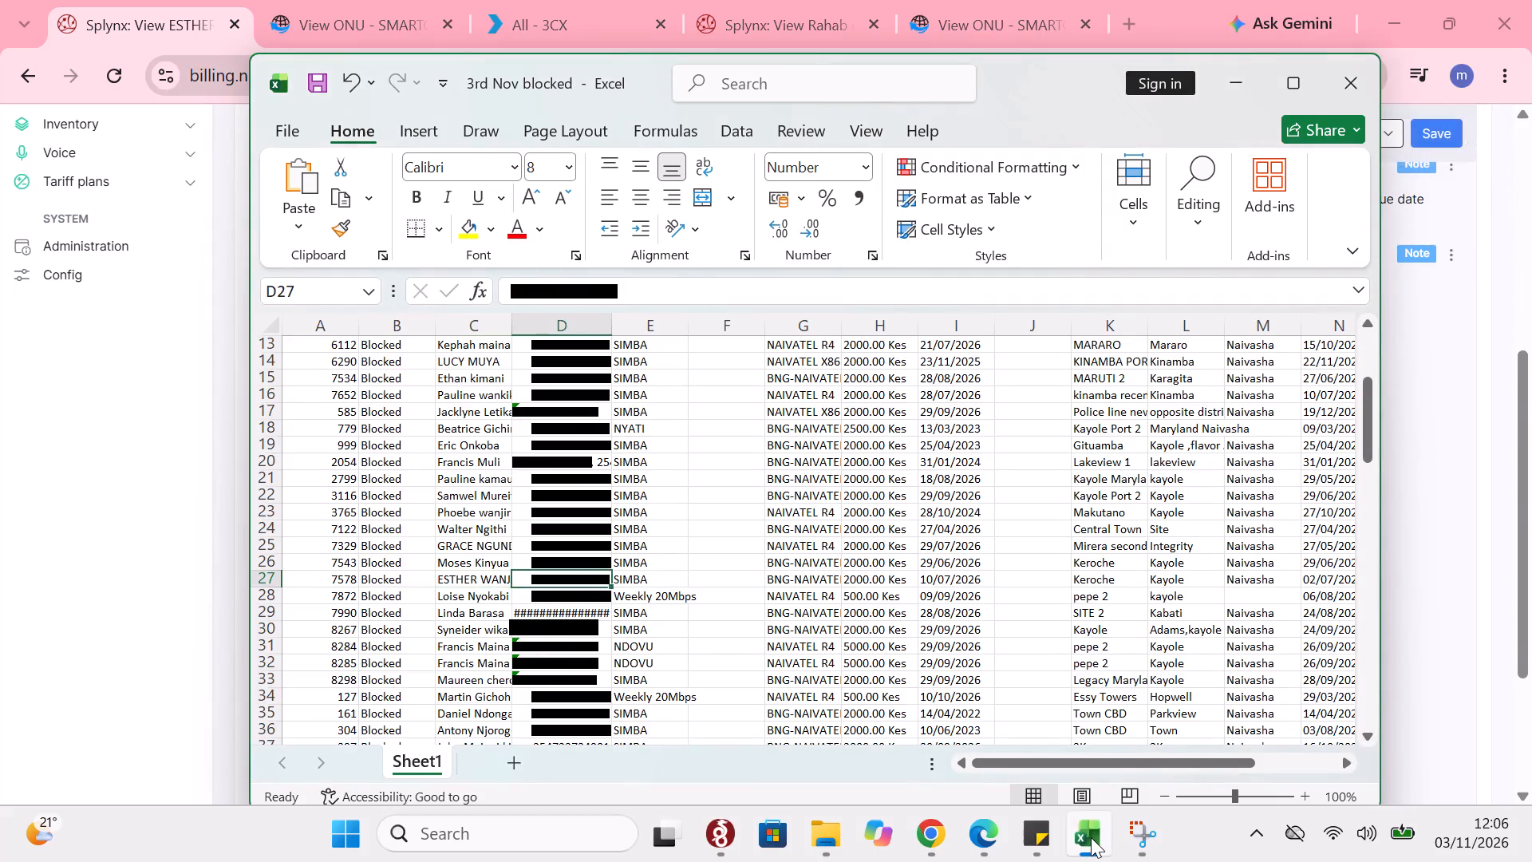
{"action": "key", "text": "Right"}
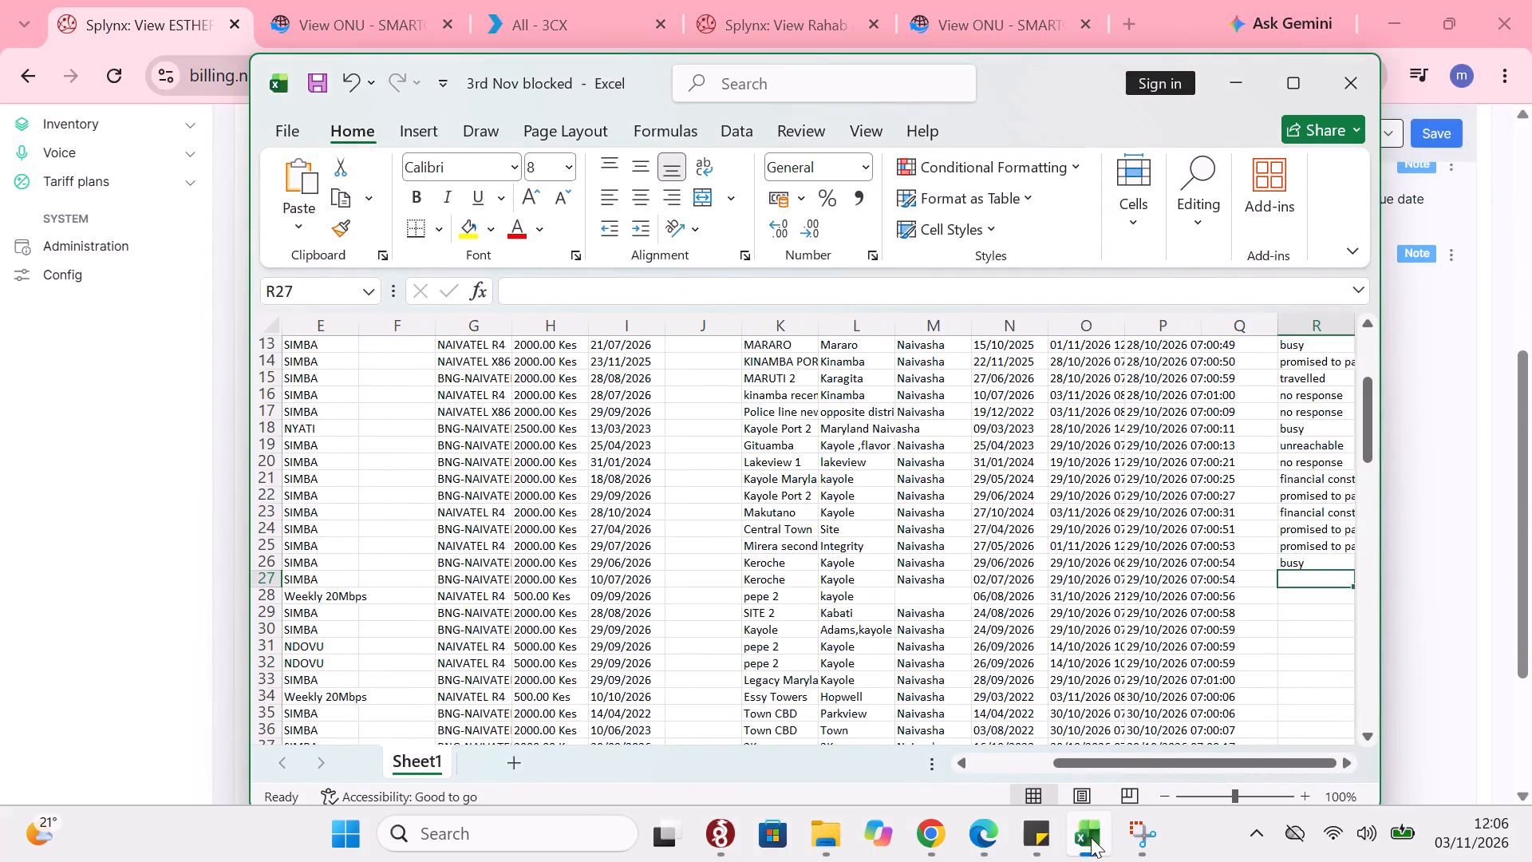
{"action": "type", "text": "pr"}
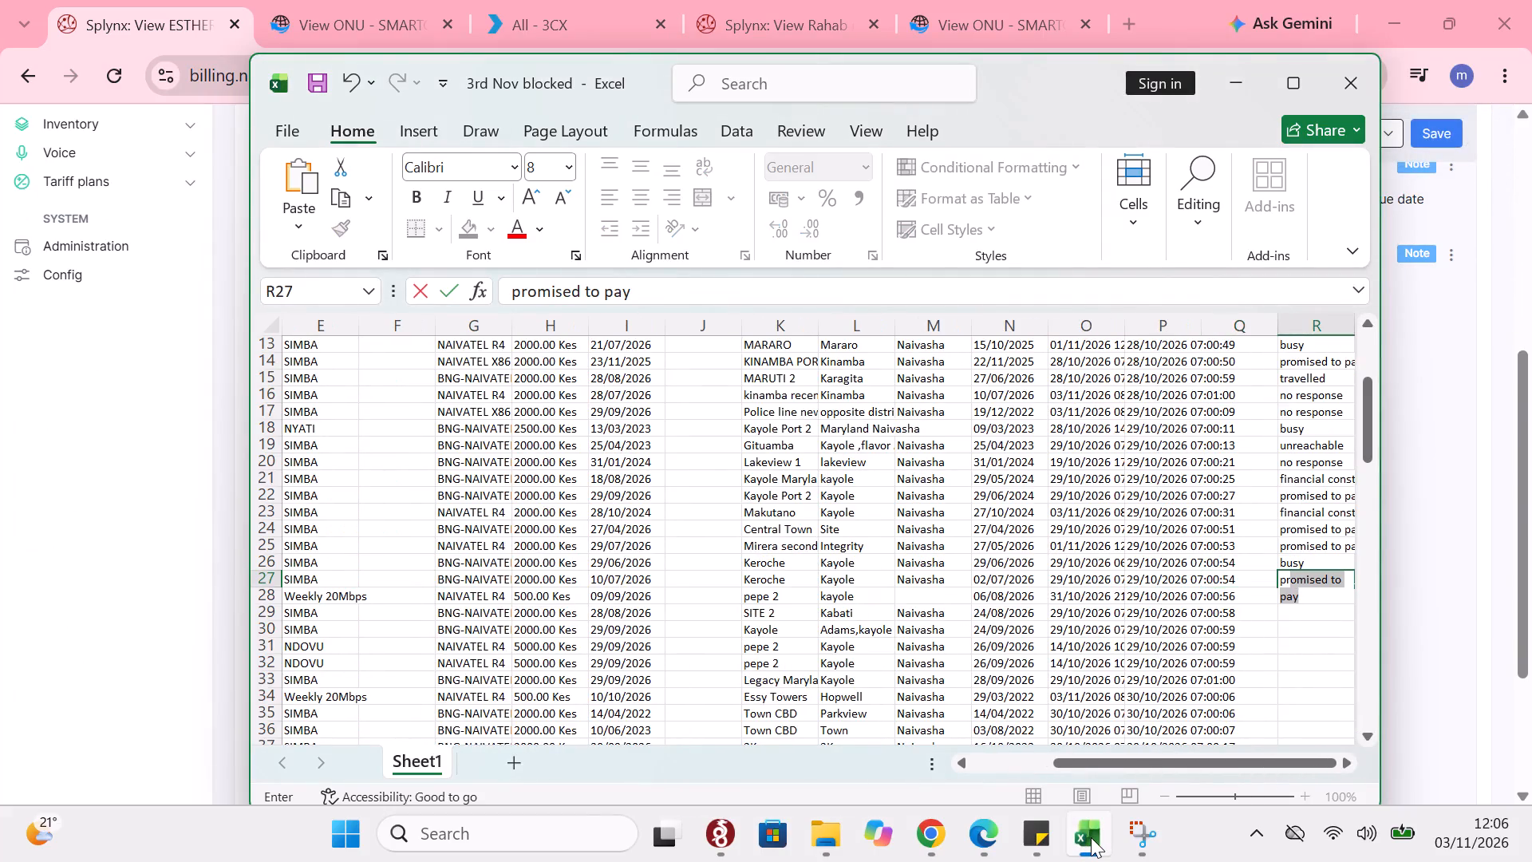
{"action": "key", "text": "Return"}
{"action": "key", "text": "Left"}
{"action": "key", "text": "Left"}
{"action": "key", "text": "Left"}
{"action": "key", "text": "Left"}
{"action": "key", "text": "Left"}
{"action": "key", "text": "Left"}
{"action": "key", "text": "Left"}
{"action": "key", "text": "Left"}
{"action": "key", "text": "Left"}
{"action": "key", "text": "Left"}
{"action": "key", "text": "Left"}
{"action": "key", "text": "Left"}
{"action": "key", "text": "Left"}
{"action": "key", "text": "Left"}
{"action": "key", "text": "Left"}
{"action": "key", "text": "Left"}
{"action": "key", "text": "Left"}
{"action": "key", "text": "Left"}
{"action": "key", "text": "Left"}
{"action": "key", "text": "Left"}
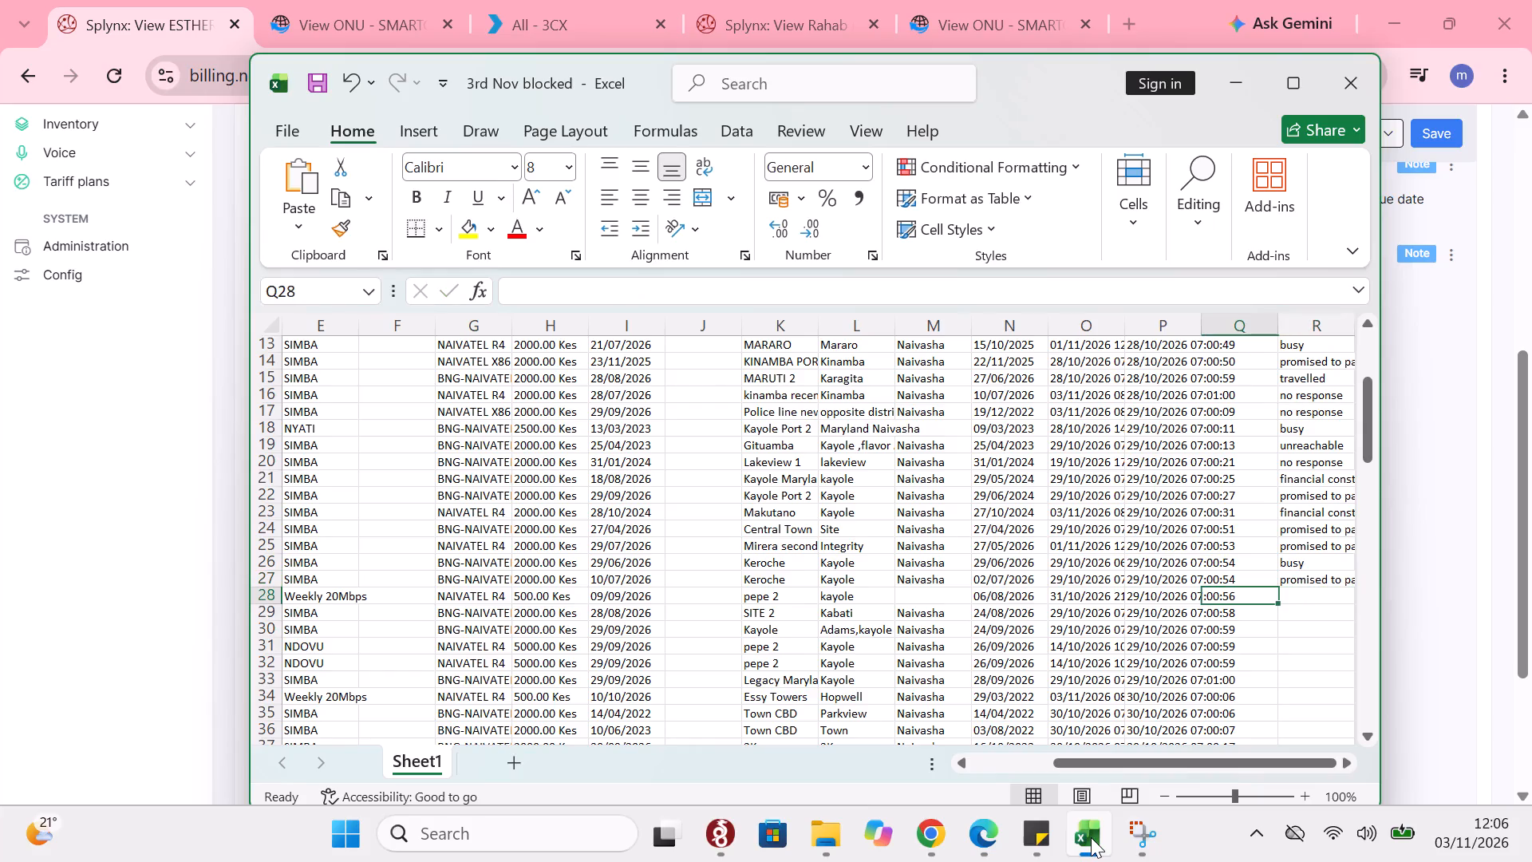
{"action": "key", "text": "Right"}
{"action": "key", "text": "Right"}
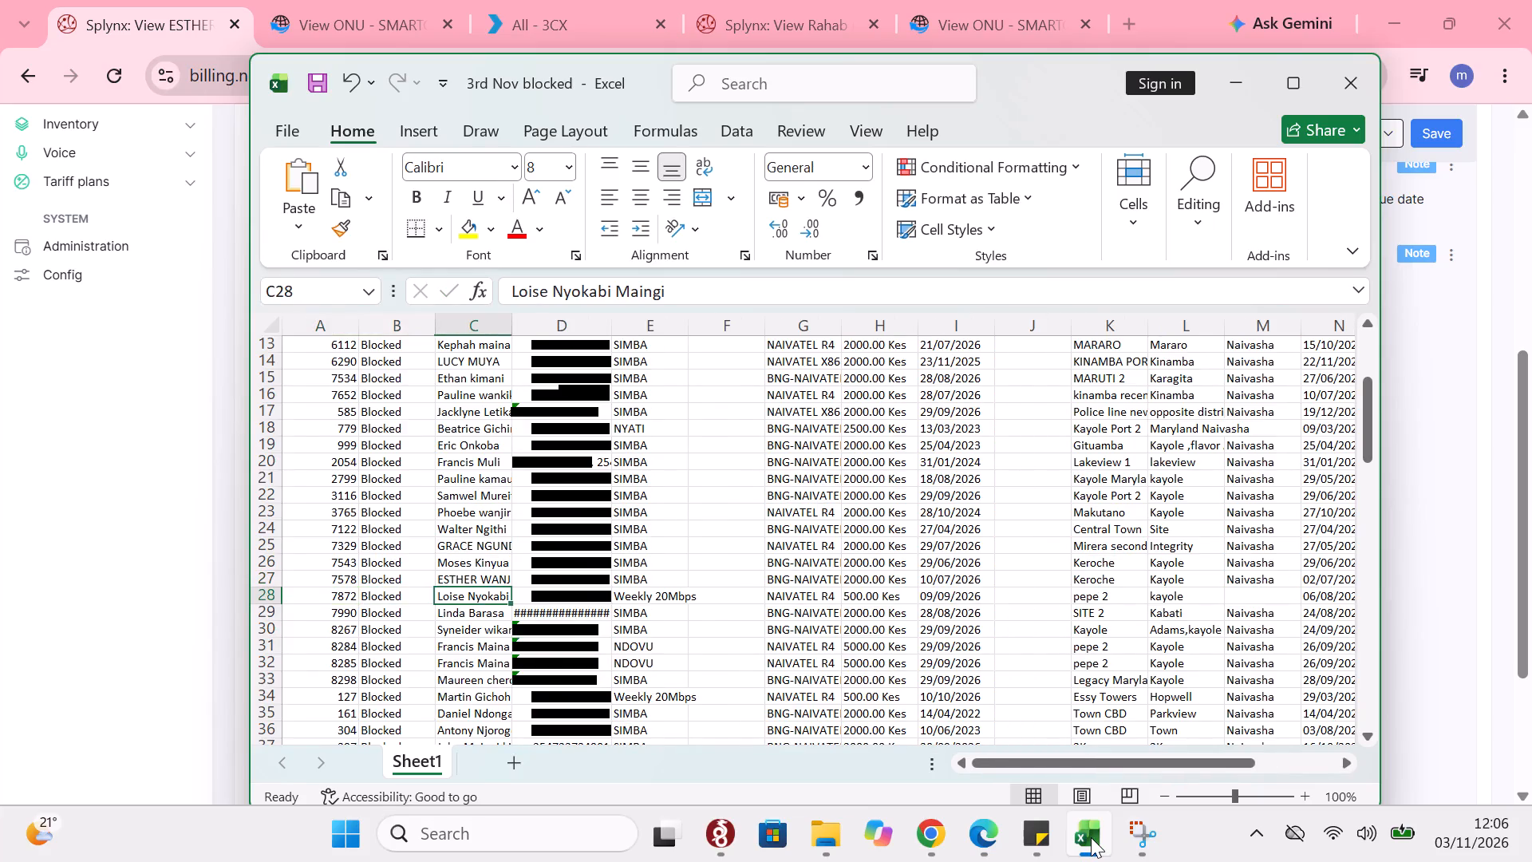
{"action": "key", "text": "ctrl+c"}
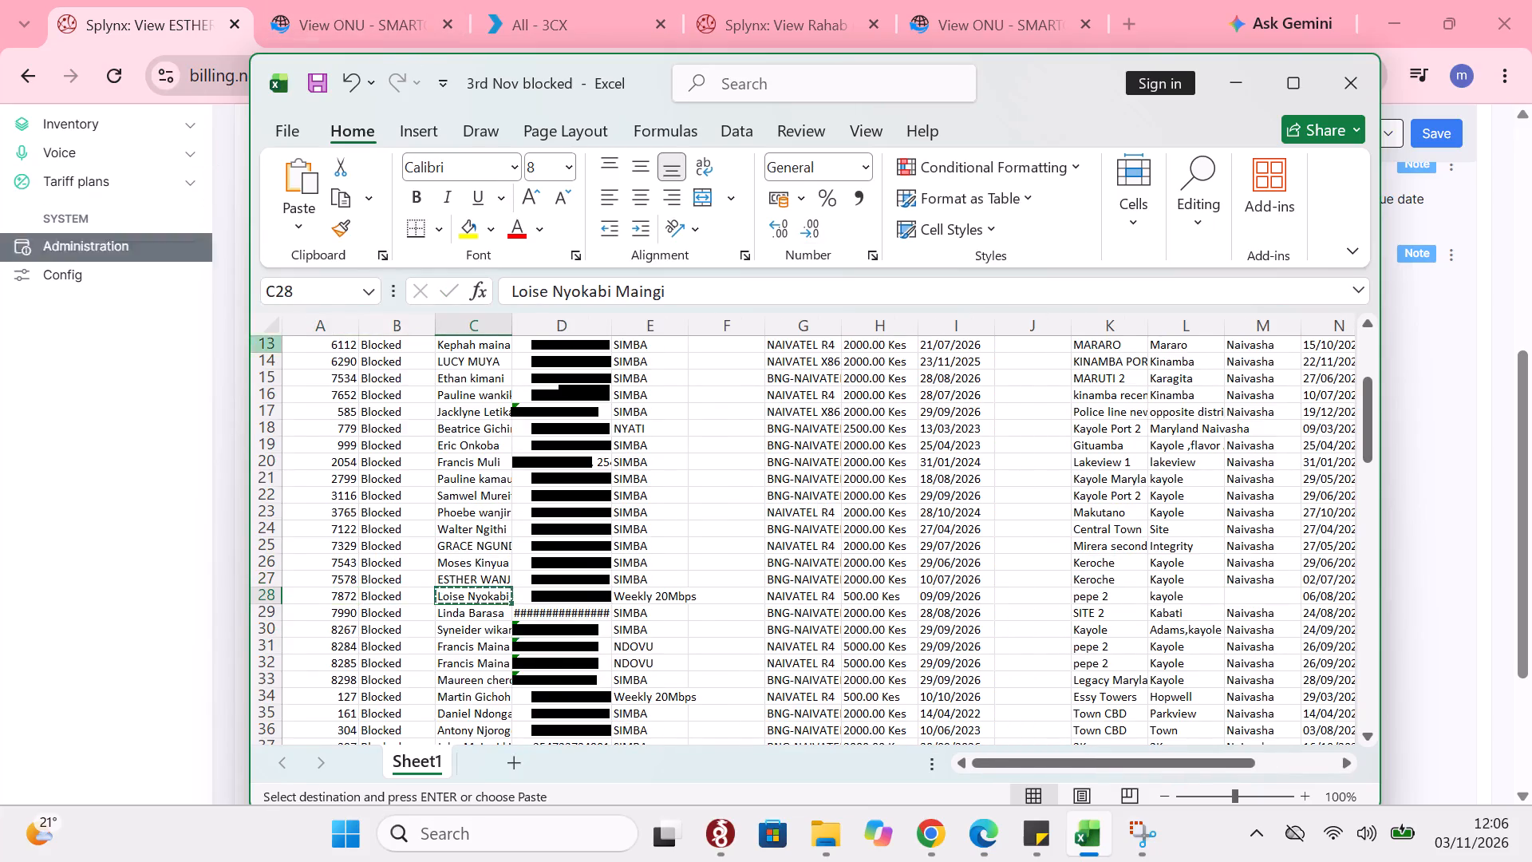
{"action": "scroll", "coordinate": [308, 480], "scroll_direction": "up", "scroll_amount": 7}
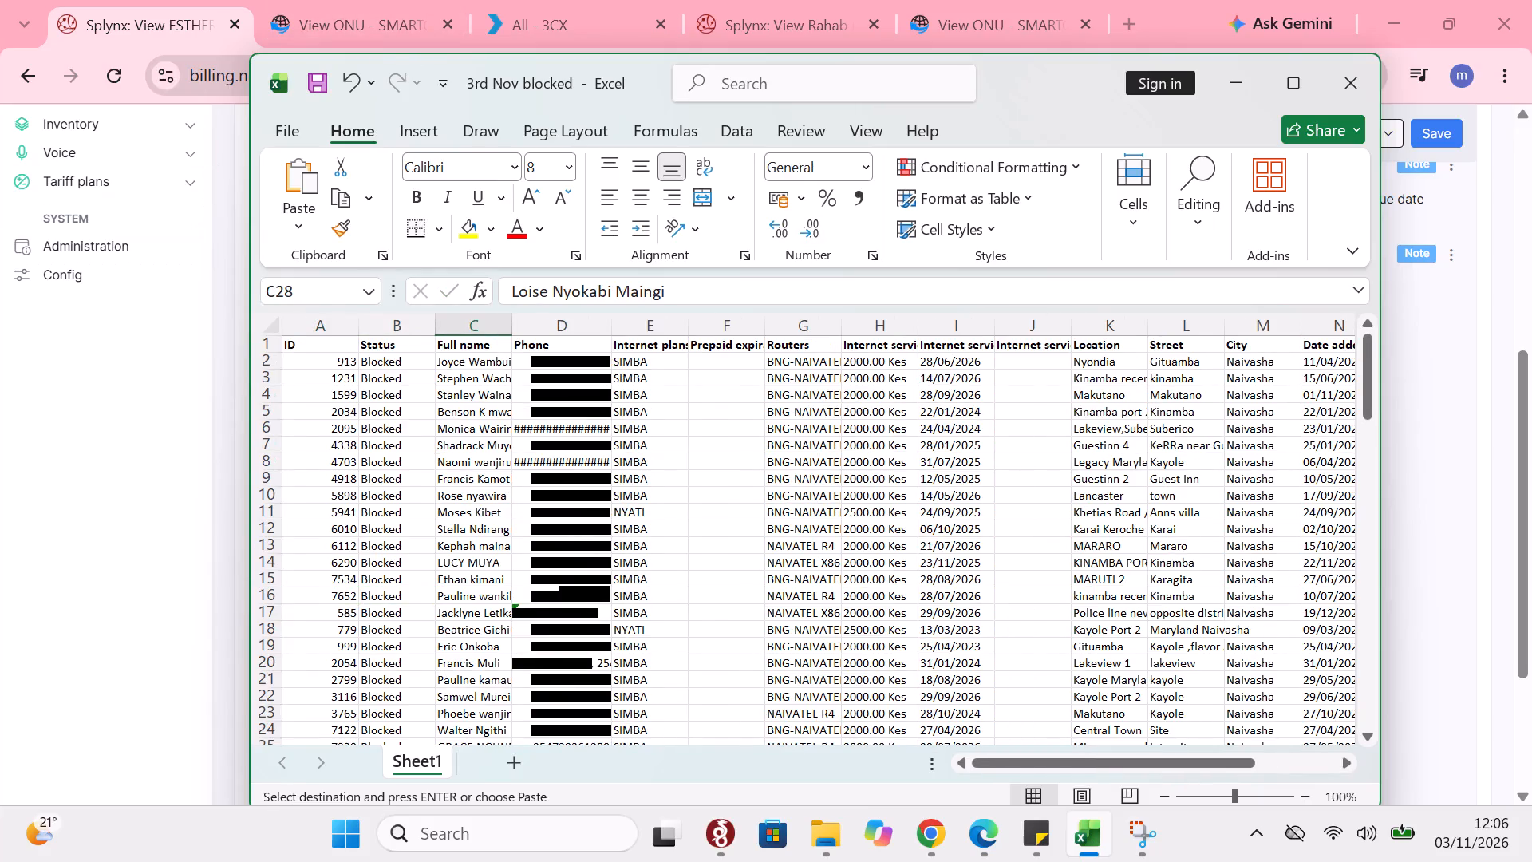
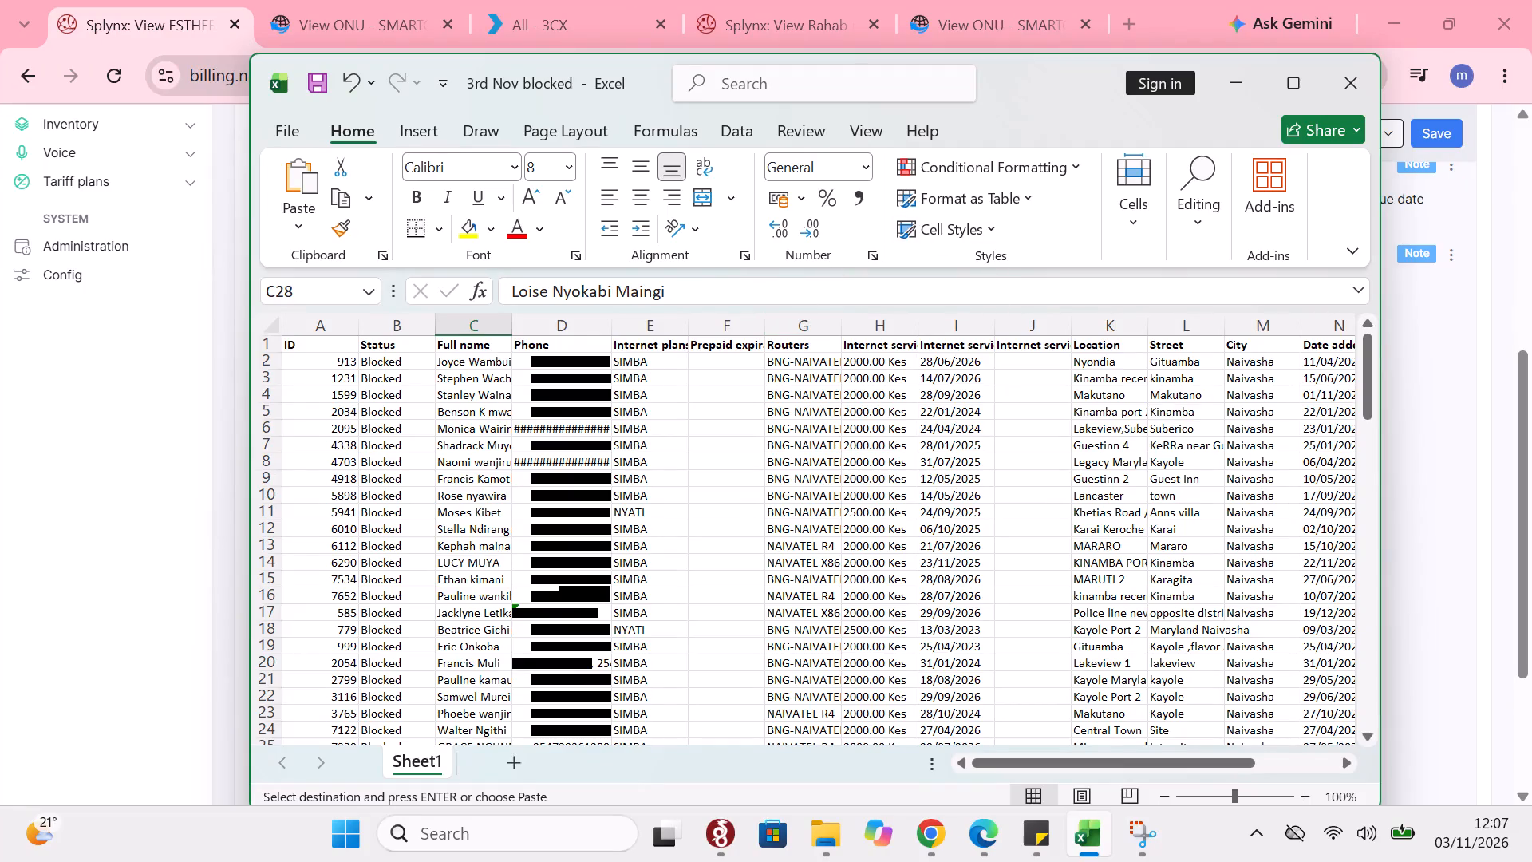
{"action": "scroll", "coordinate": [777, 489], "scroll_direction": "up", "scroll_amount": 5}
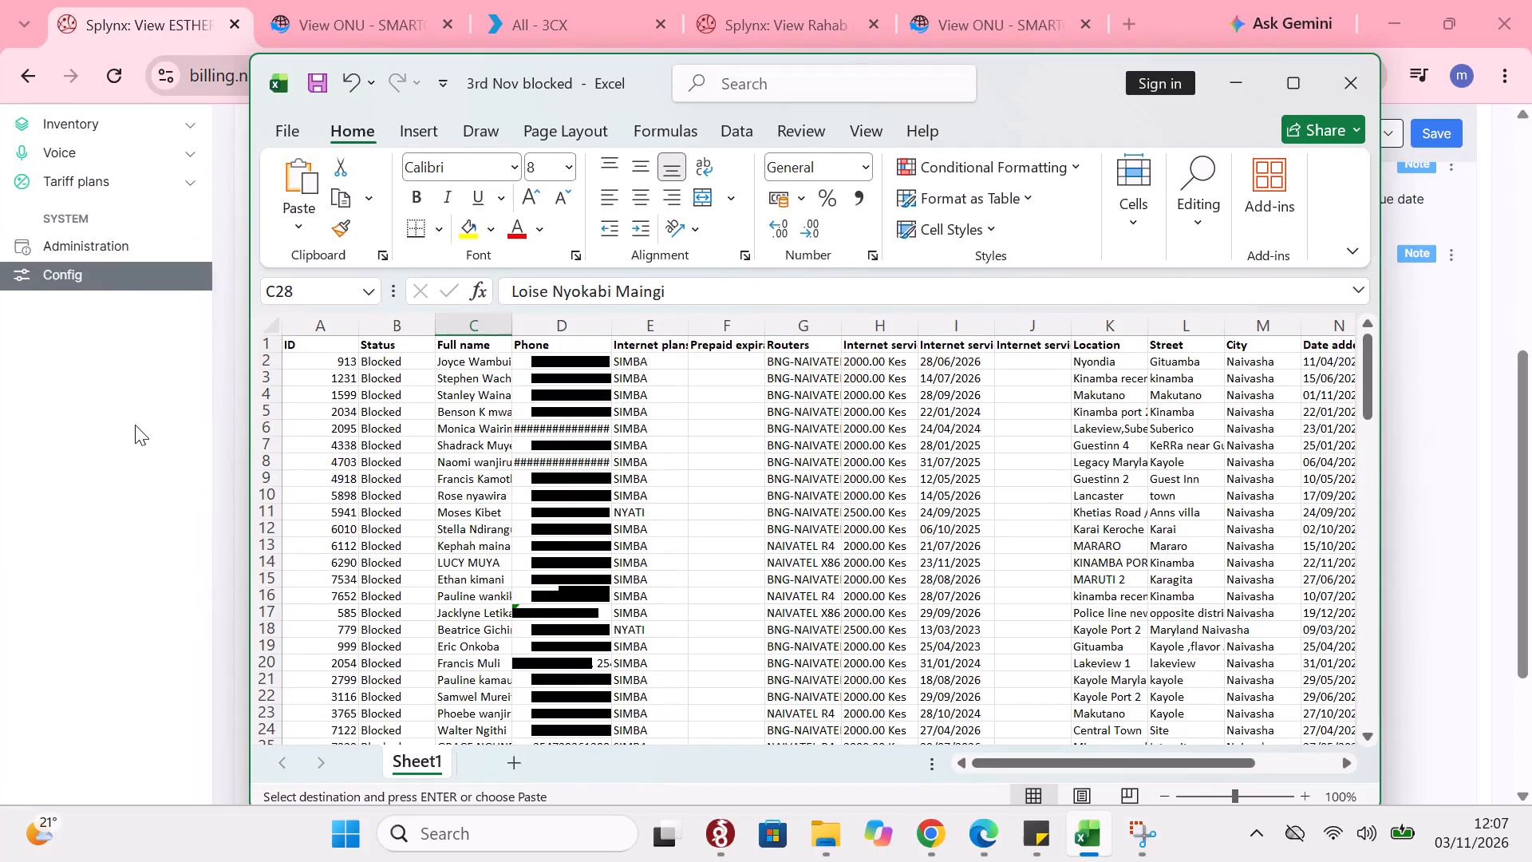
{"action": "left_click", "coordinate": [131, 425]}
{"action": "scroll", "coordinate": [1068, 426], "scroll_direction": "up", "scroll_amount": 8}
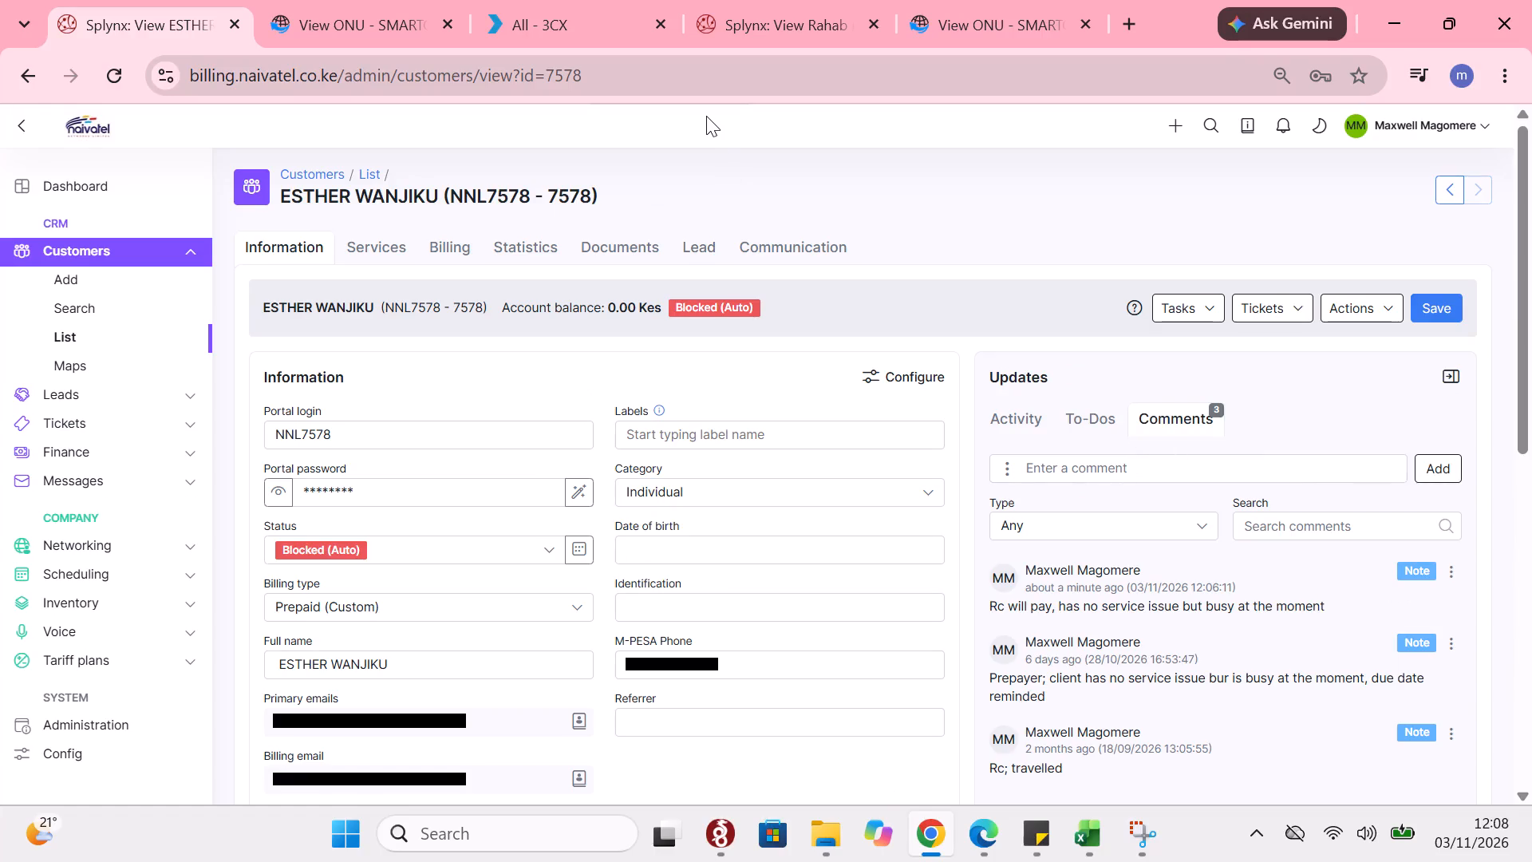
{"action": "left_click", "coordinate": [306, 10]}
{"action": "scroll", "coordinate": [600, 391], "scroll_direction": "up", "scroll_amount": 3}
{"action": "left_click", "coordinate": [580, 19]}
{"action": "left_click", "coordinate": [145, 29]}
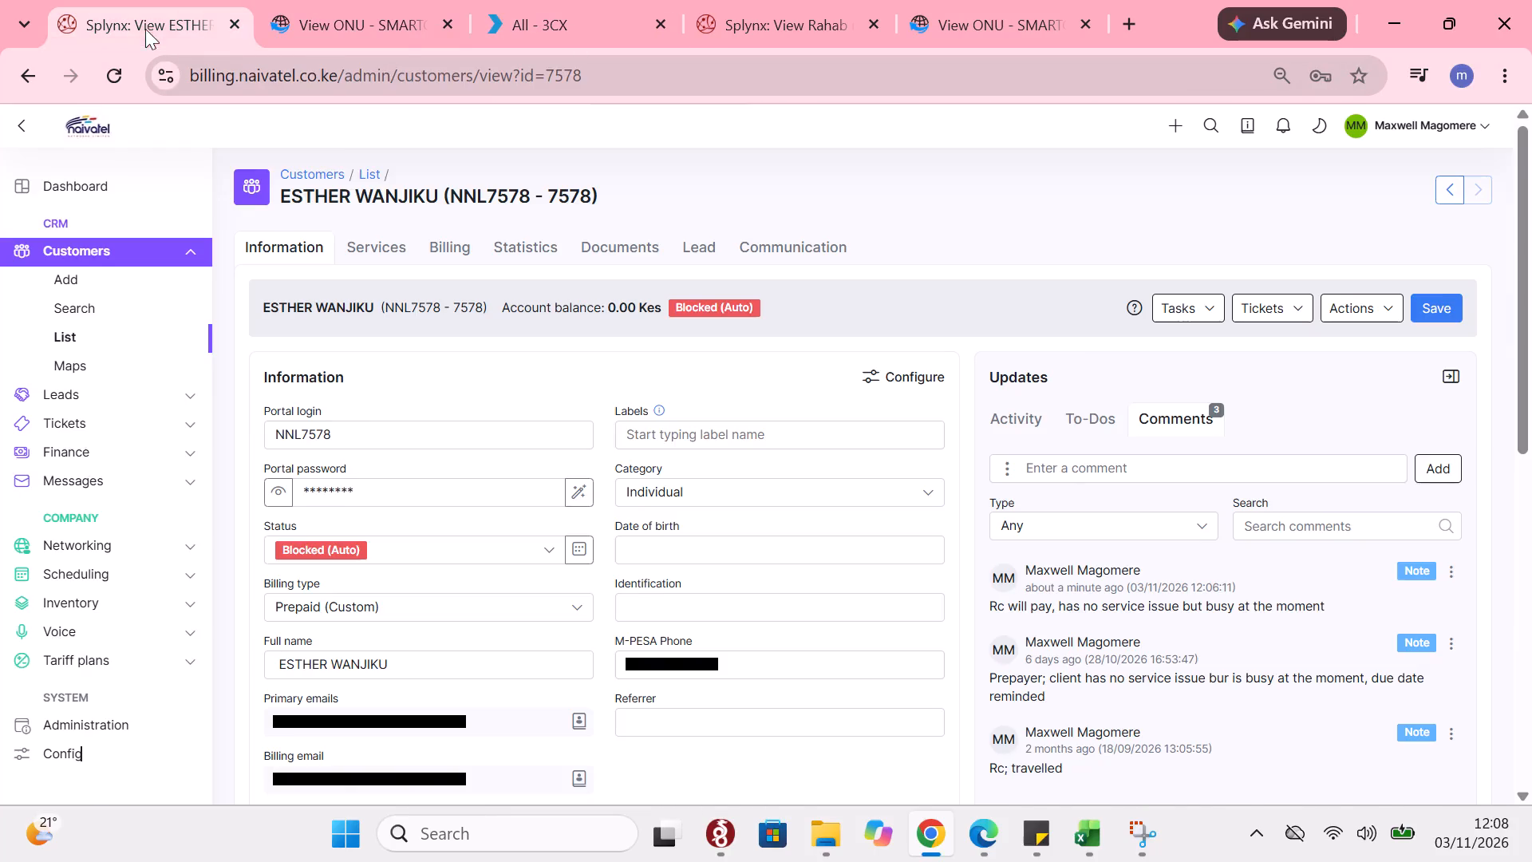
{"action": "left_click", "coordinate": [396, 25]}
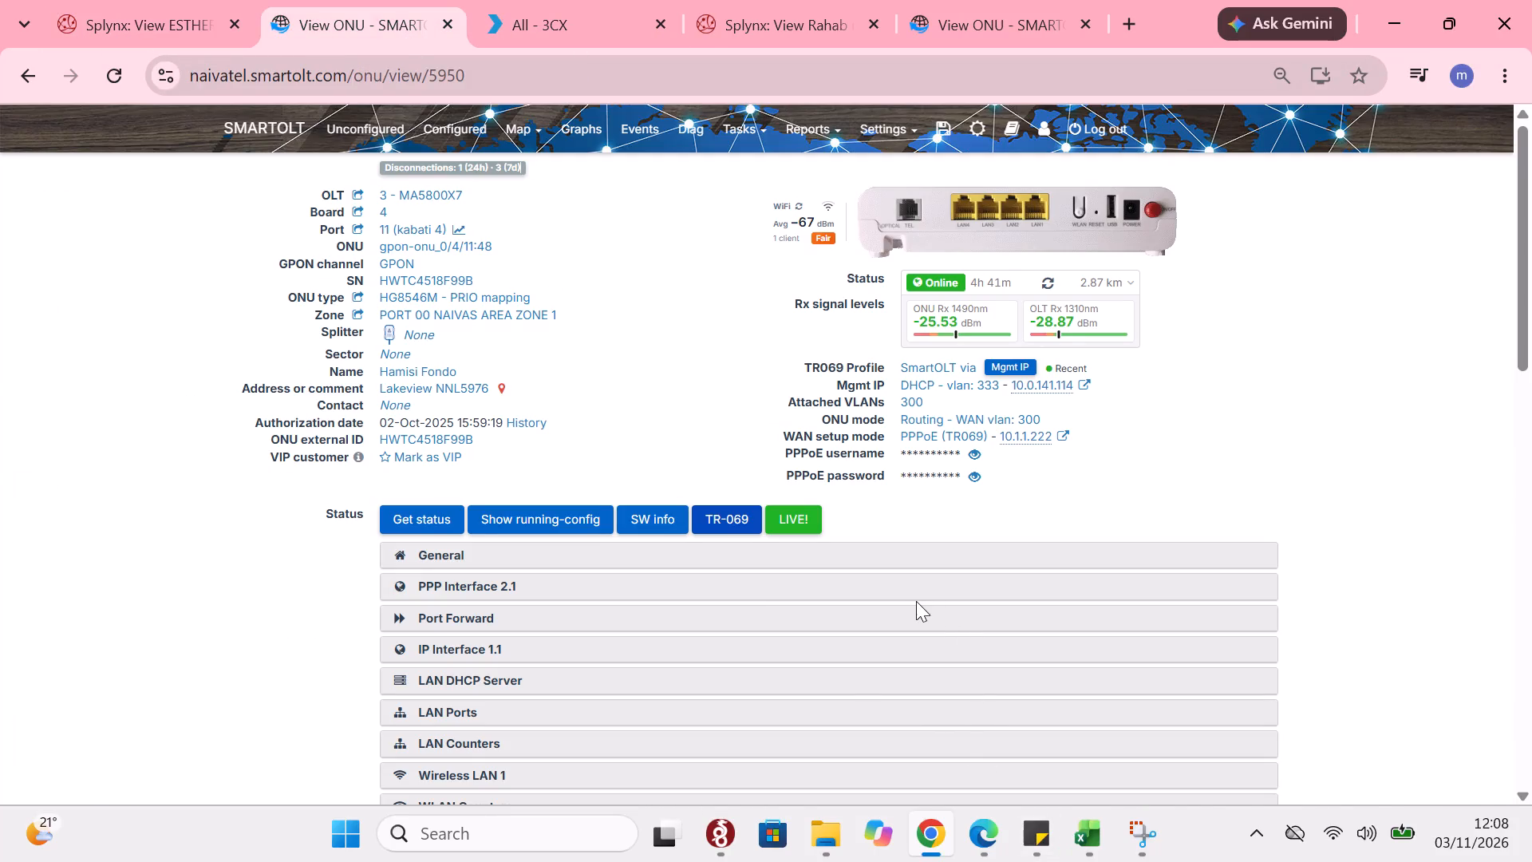
{"action": "left_click", "coordinate": [1089, 831]}
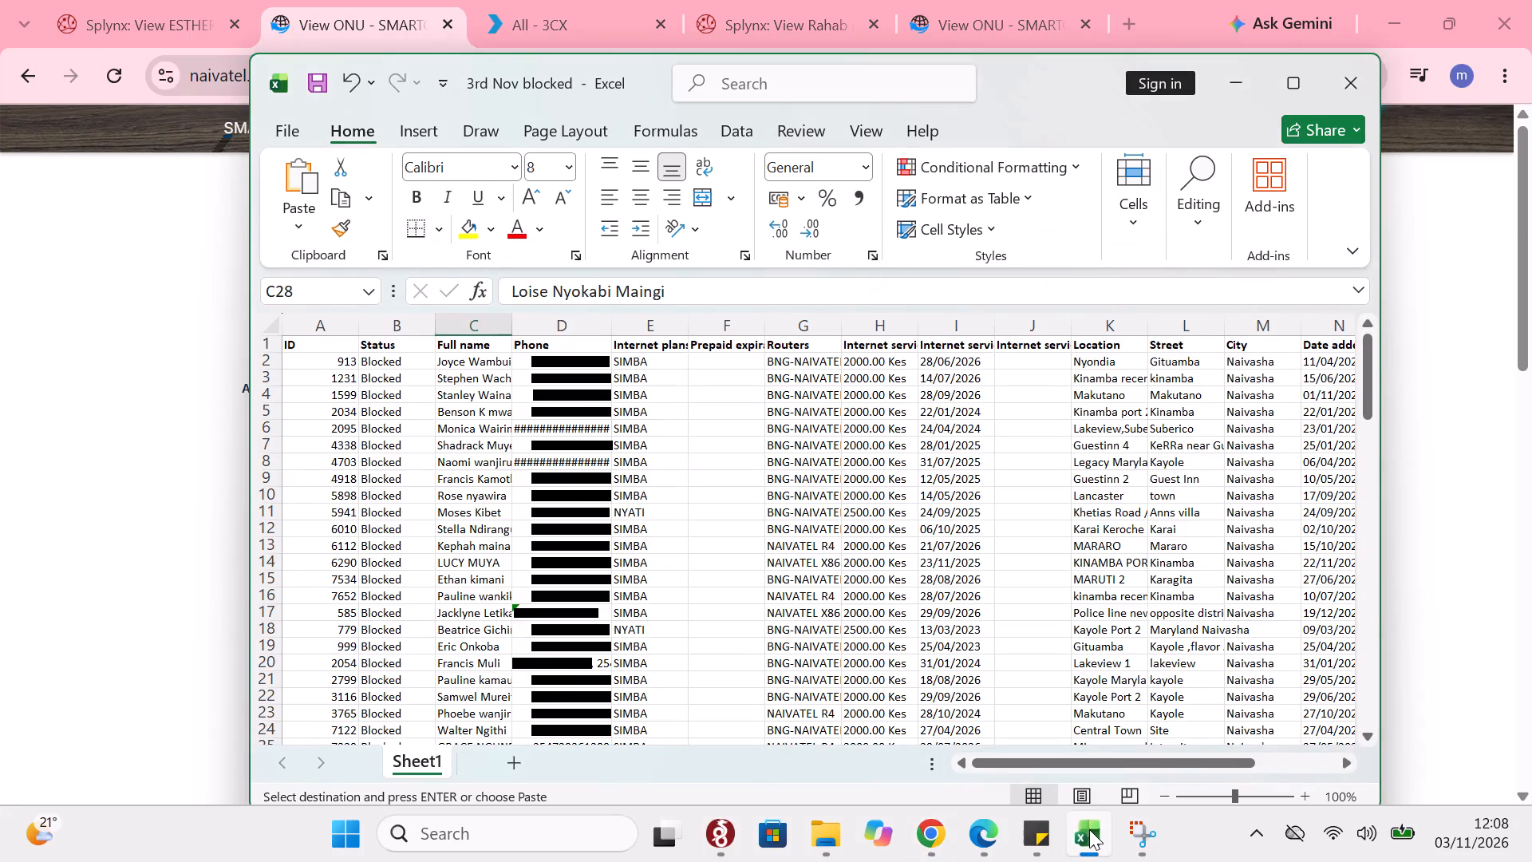
{"action": "left_click_drag", "start_coordinate": [1131, 765], "coordinate": [1297, 761]}
{"action": "scroll", "coordinate": [1348, 579], "scroll_direction": "down", "scroll_amount": 4}
{"action": "left_click", "coordinate": [1320, 598]}
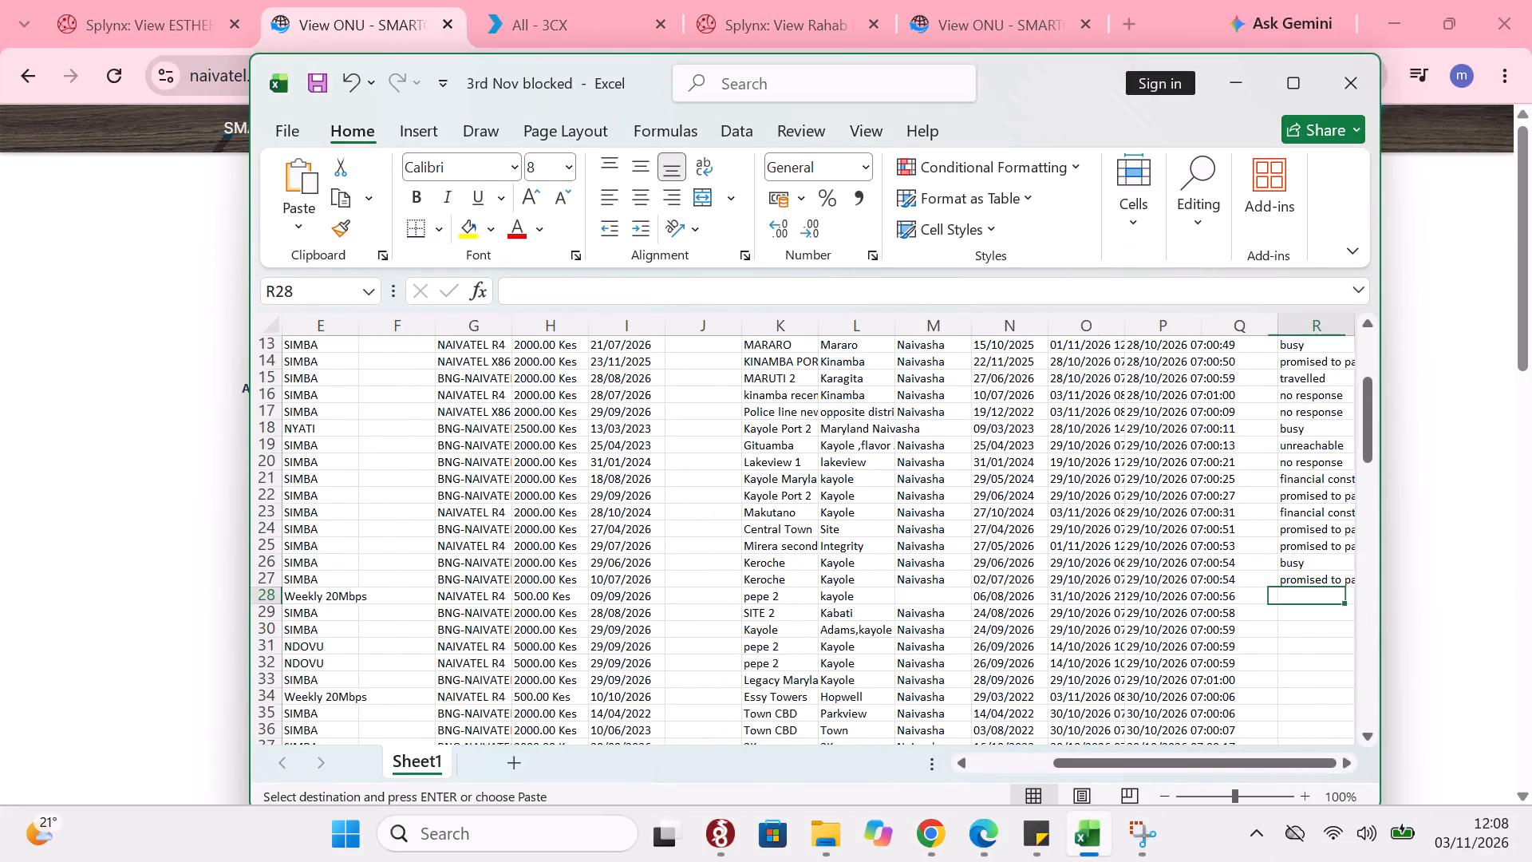
{"action": "key", "text": "Left"}
{"action": "key", "text": "Left"}
{"action": "key", "text": "Left"}
{"action": "key", "text": "Left"}
{"action": "key", "text": "Left"}
{"action": "key", "text": "Left"}
{"action": "key", "text": "Left"}
{"action": "key", "text": "Left"}
{"action": "key", "text": "Left"}
{"action": "key", "text": "Left"}
{"action": "key", "text": "Left"}
{"action": "key", "text": "Left"}
{"action": "key", "text": "Left"}
{"action": "key", "text": "Left"}
{"action": "key", "text": "Left"}
{"action": "key", "text": "Left"}
{"action": "key", "text": "Left"}
{"action": "key", "text": "Left"}
{"action": "key", "text": "Left"}
{"action": "key", "text": "Left"}
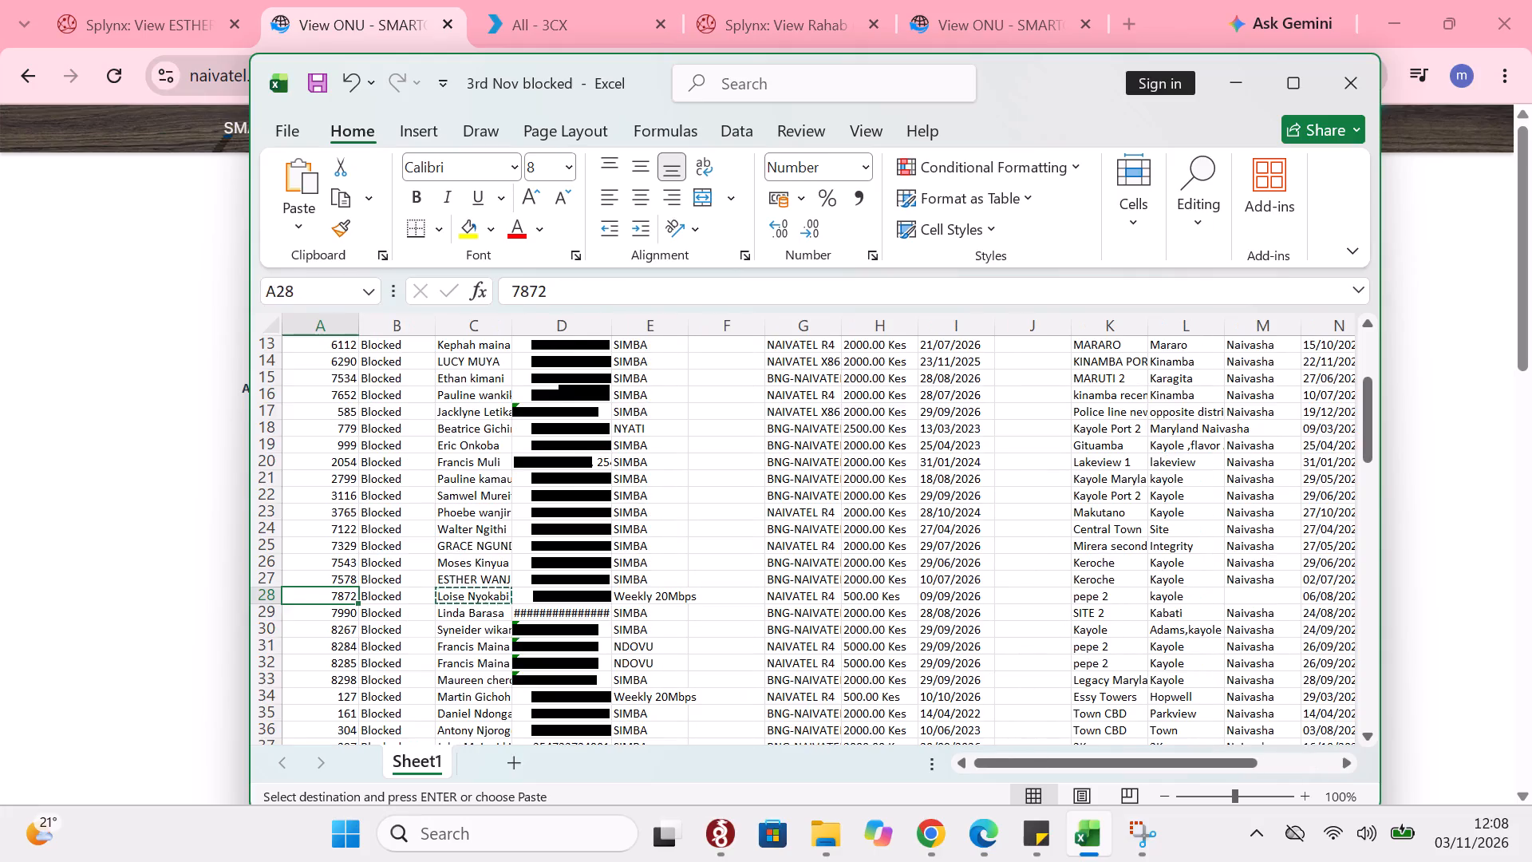
{"action": "key", "text": "Right"}
{"action": "key", "text": "Right"}
{"action": "key", "text": "ctrl+c"}
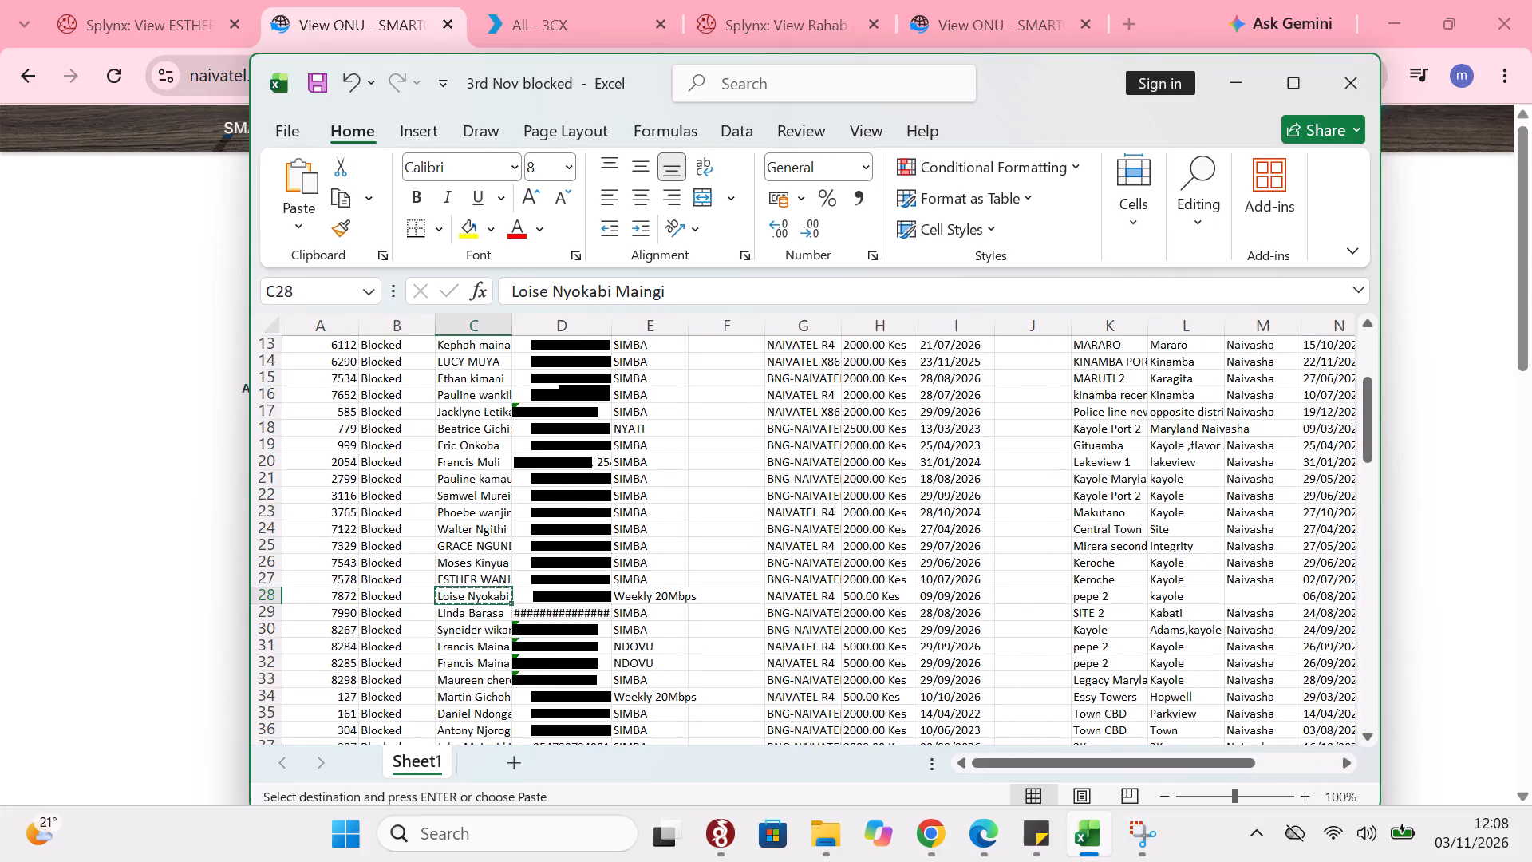
{"action": "left_click", "coordinate": [88, 14]}
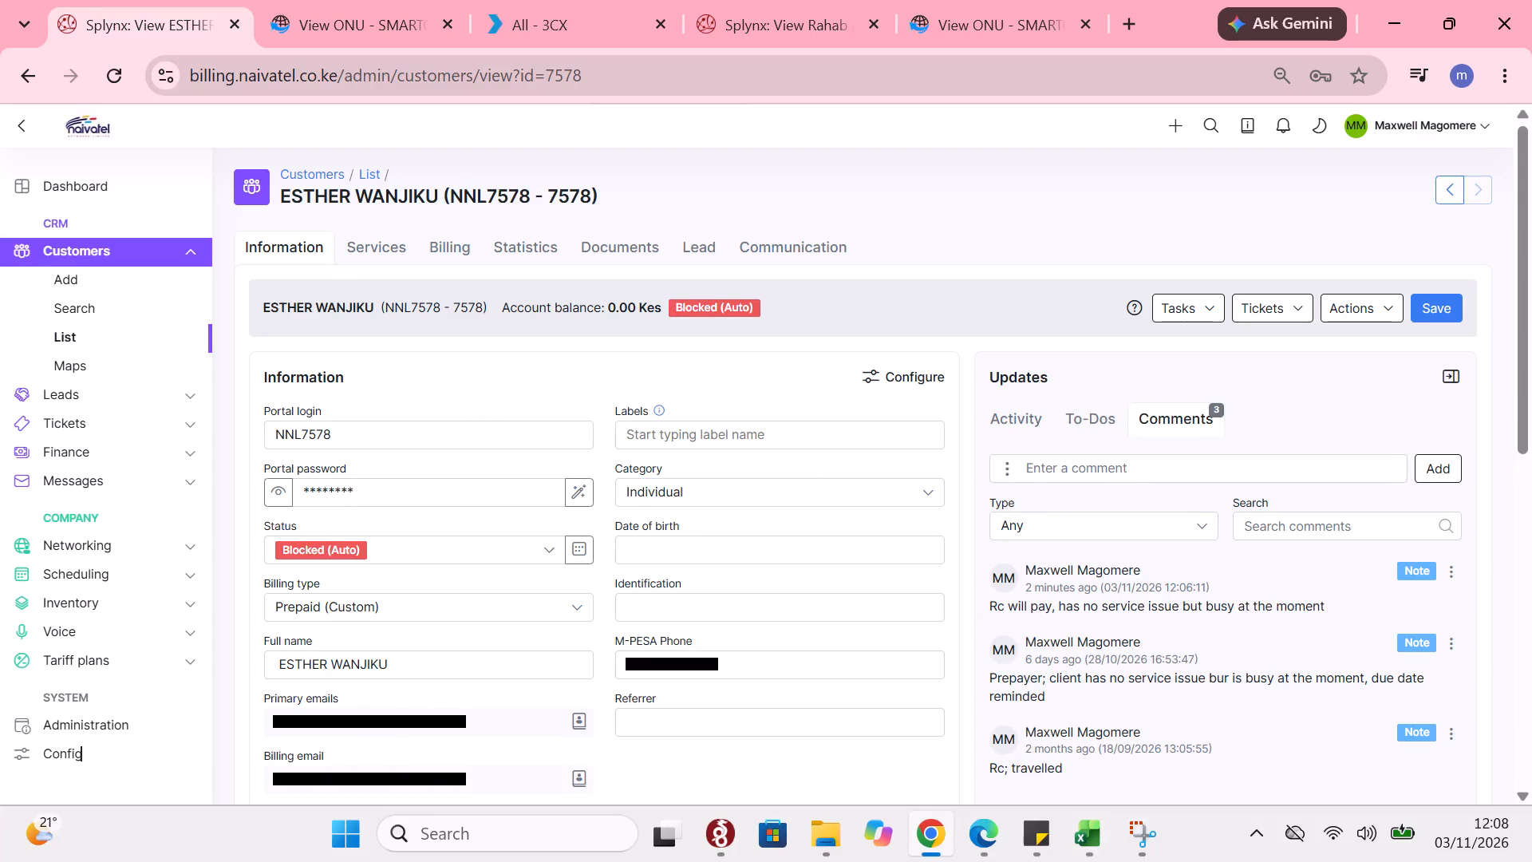
{"action": "left_click", "coordinate": [51, 346]}
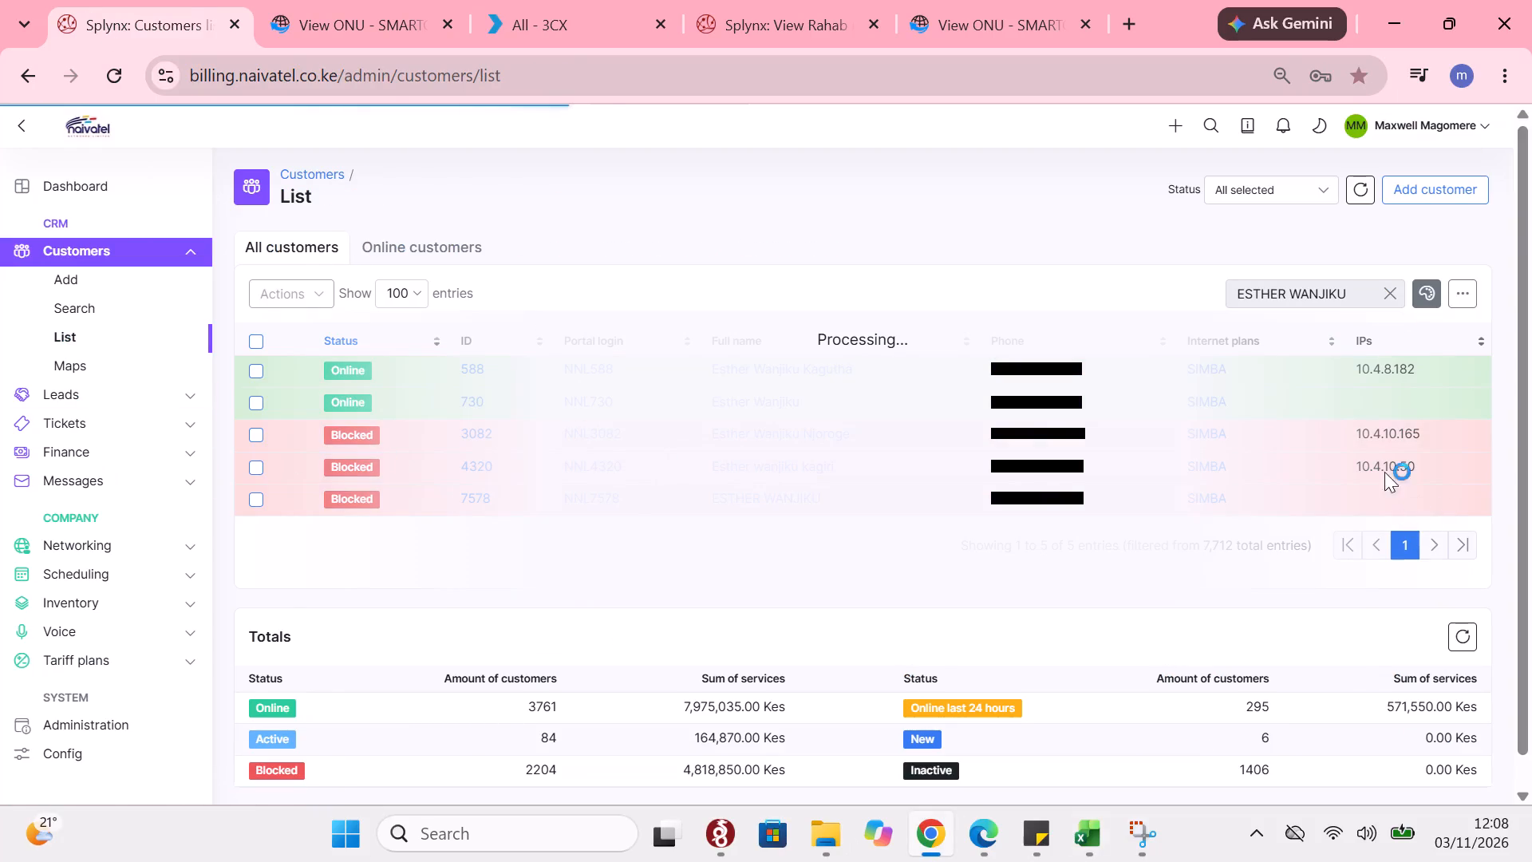
{"action": "triple_click", "coordinate": [1263, 299]}
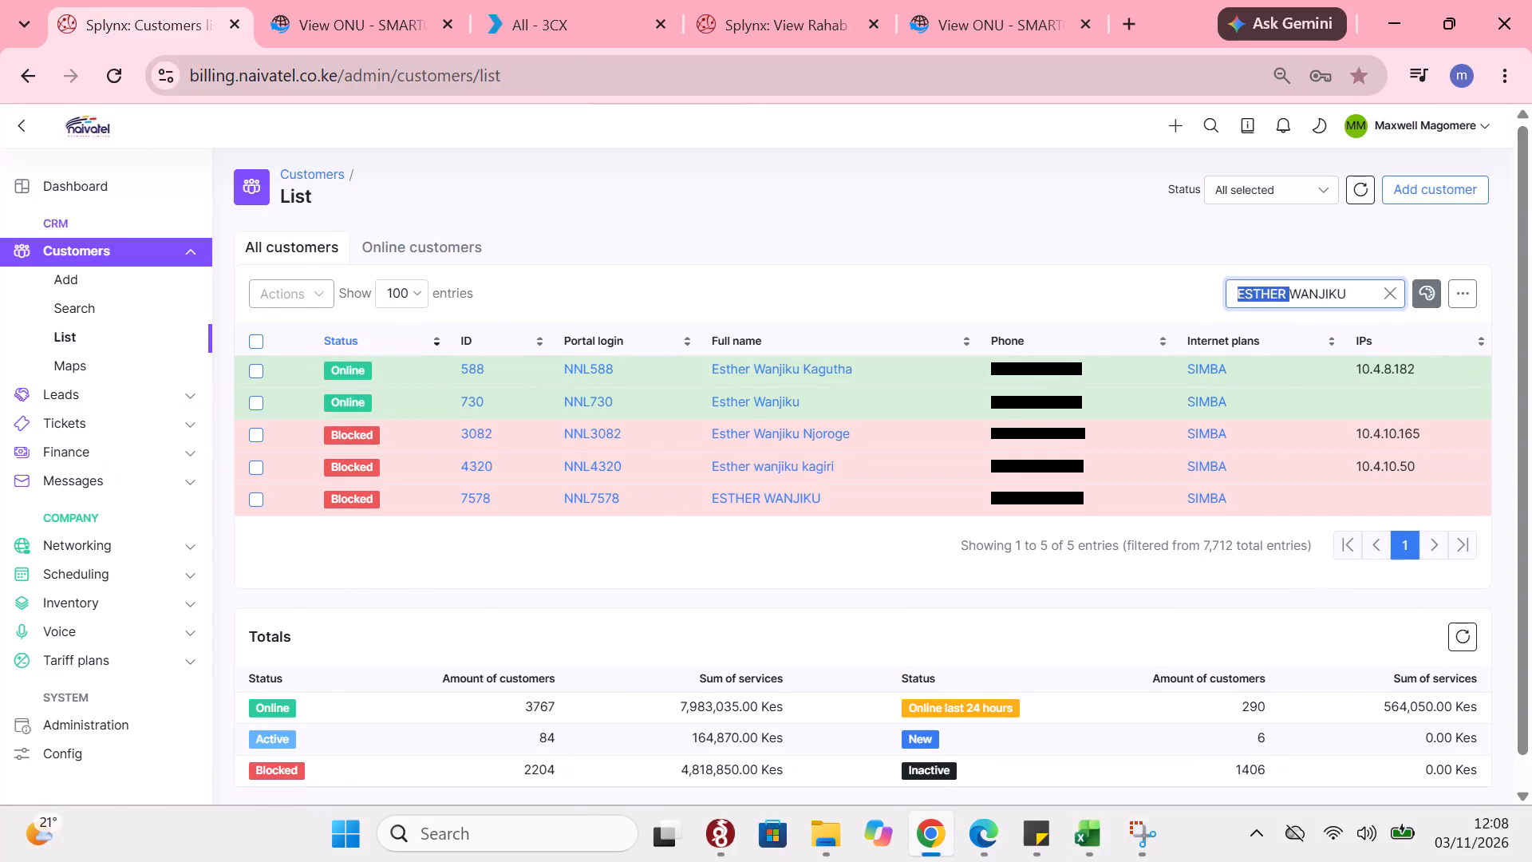
{"action": "right_click", "coordinate": [1262, 296]}
{"action": "left_click", "coordinate": [937, 391]}
{"action": "key", "text": "Return"}
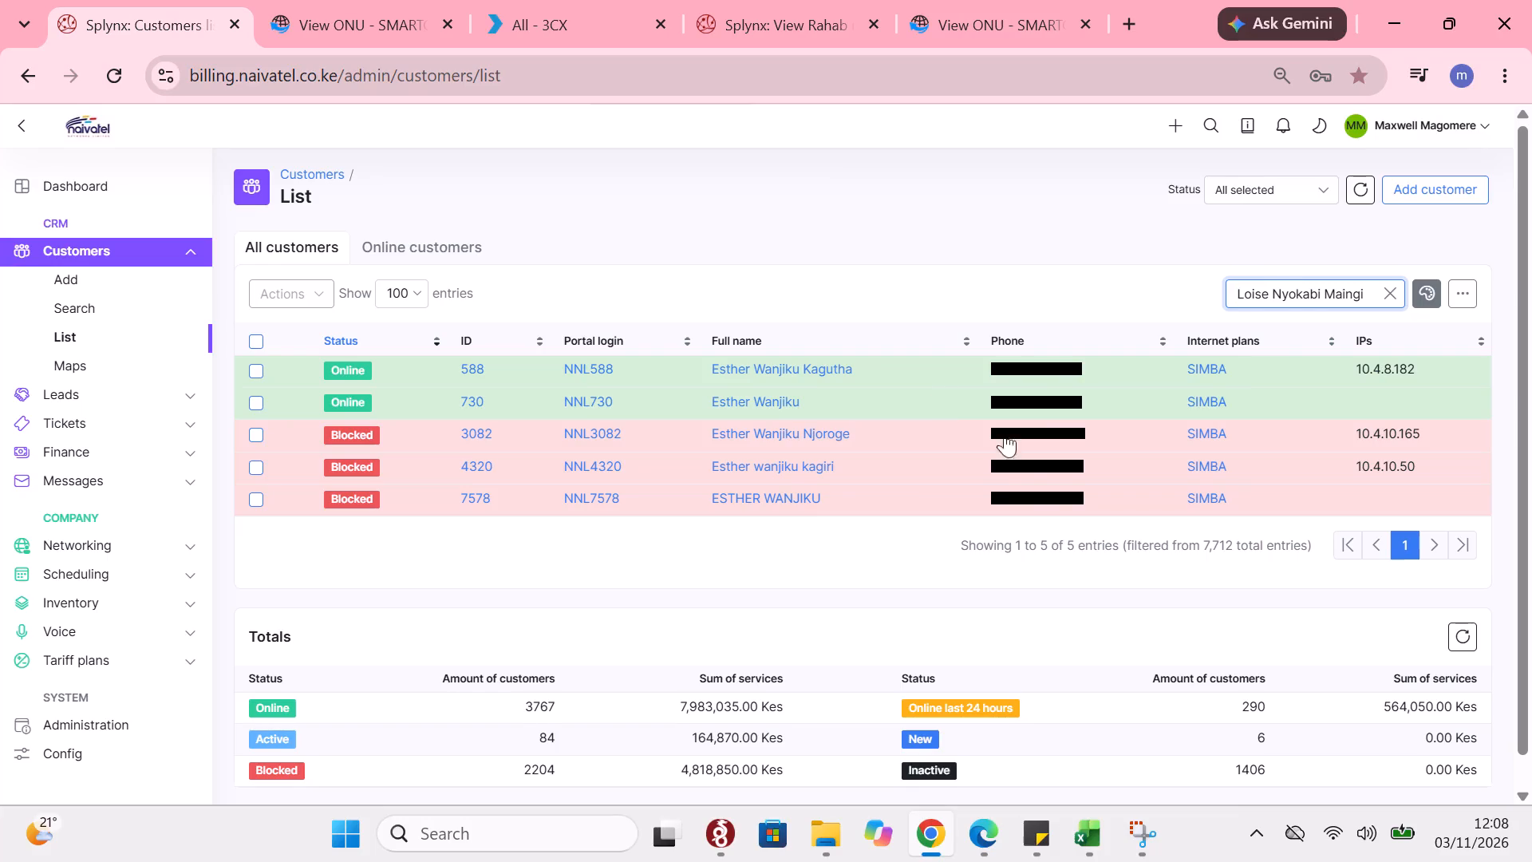
{"action": "left_click", "coordinate": [851, 383]}
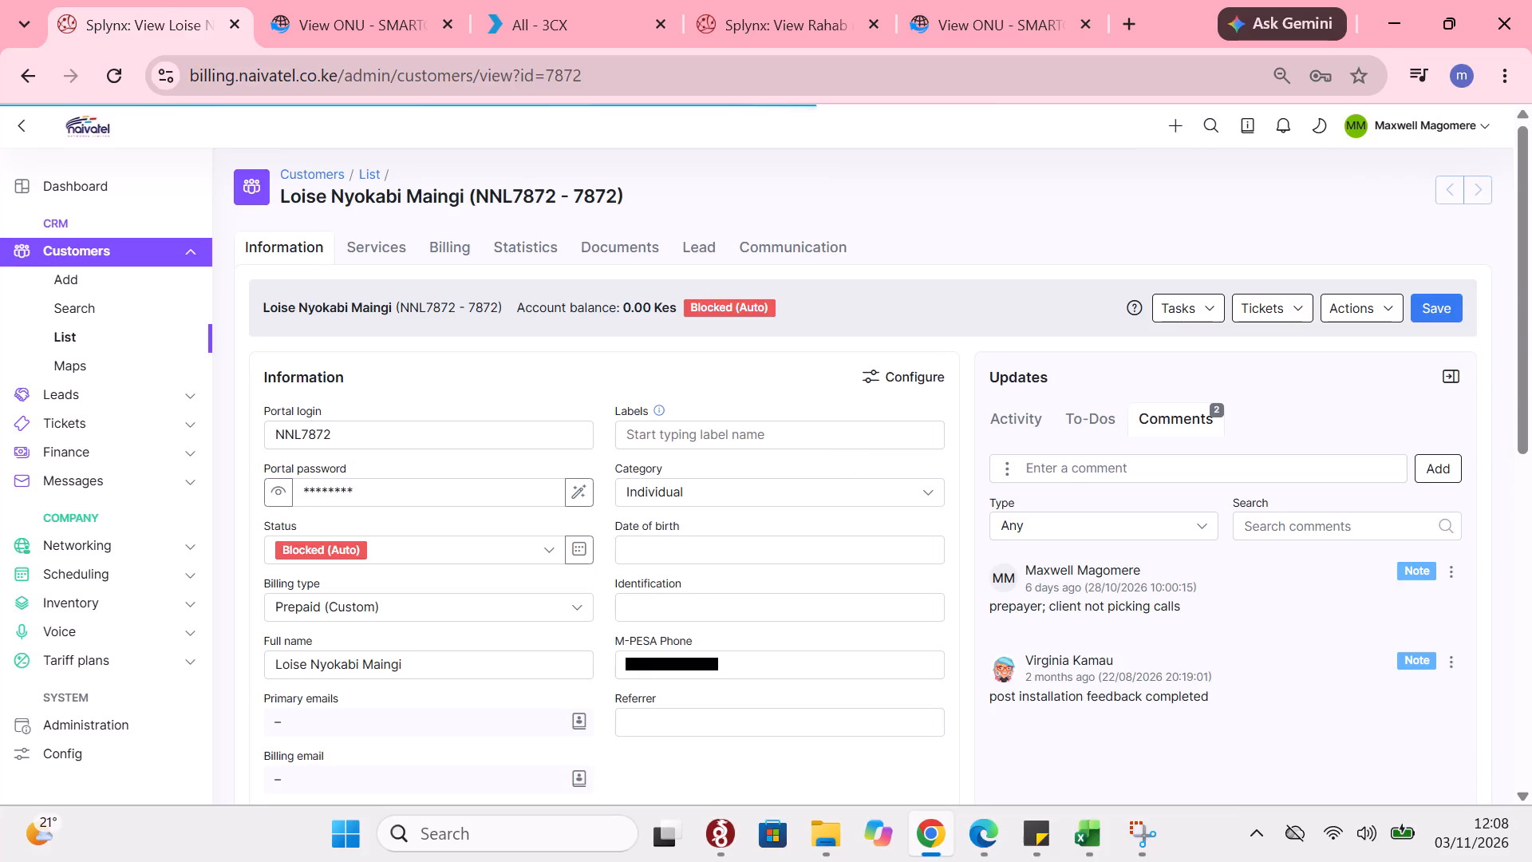
Copy the local digits of the customer's M-PESA phone number and enter them after a leading 0 in the 3CX dialer.
{"action": "left_click_drag", "start_coordinate": [649, 662], "coordinate": [758, 662]}
{"action": "right_click", "coordinate": [755, 669]}
{"action": "left_click", "coordinate": [860, 208]}
{"action": "left_click", "coordinate": [601, 5]}
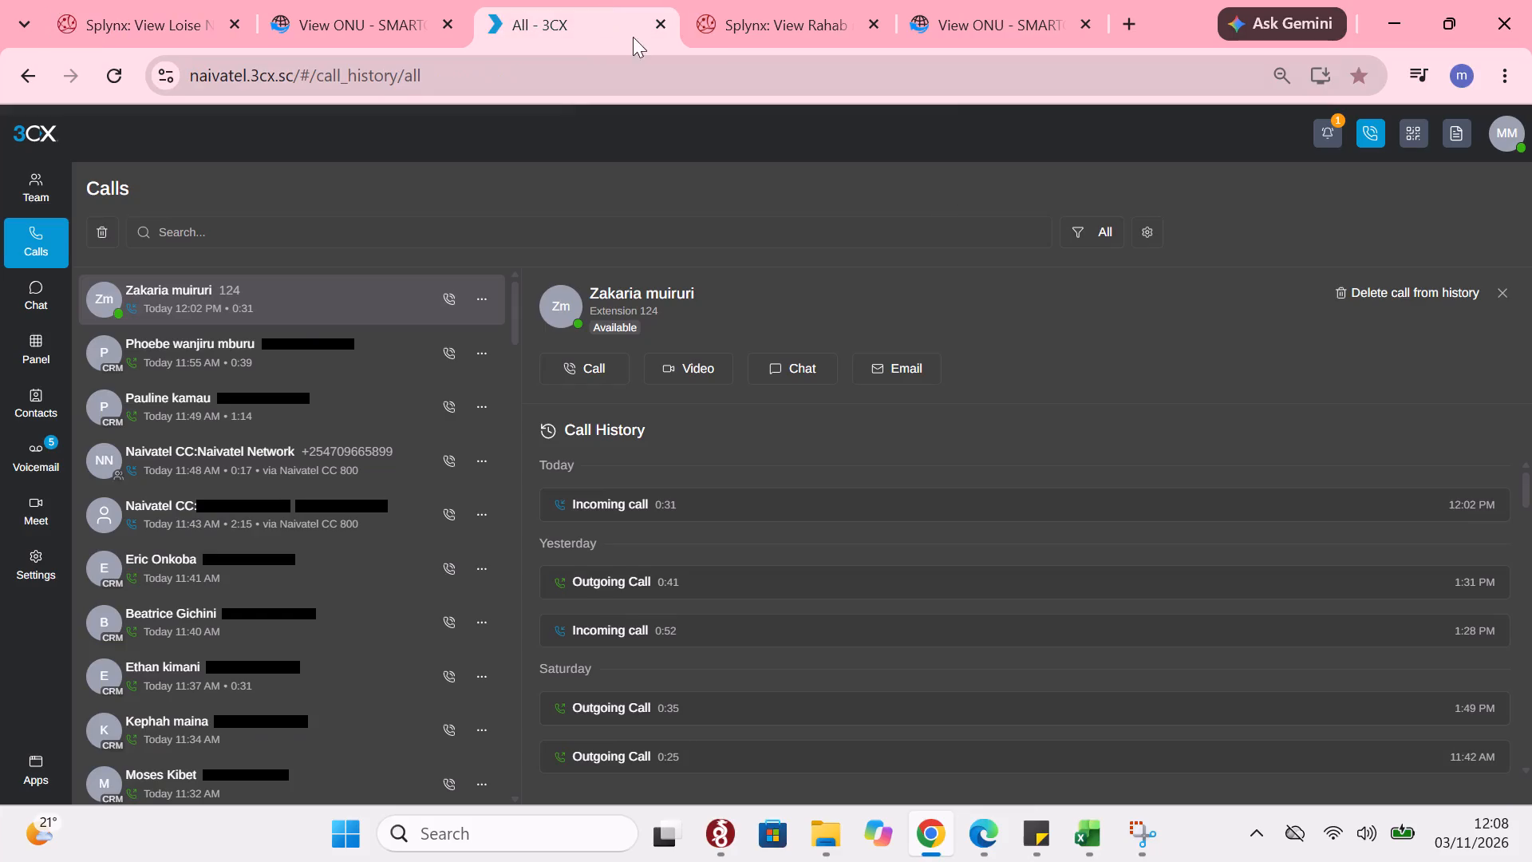
{"action": "left_click", "coordinate": [1375, 129]}
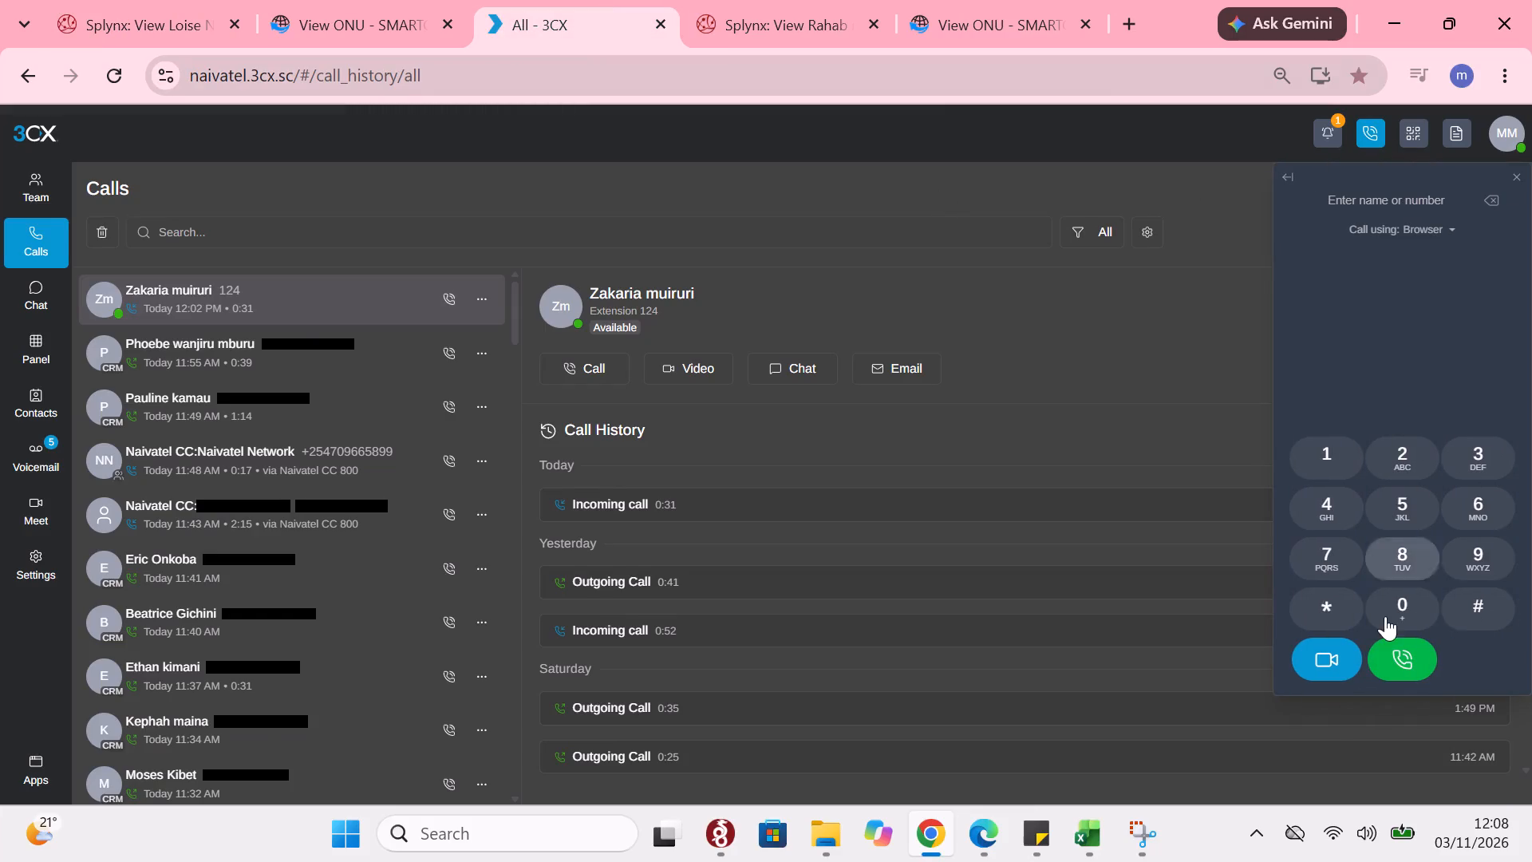
{"action": "left_click", "coordinate": [1396, 617]}
{"action": "right_click", "coordinate": [1416, 200]}
{"action": "left_click", "coordinate": [1184, 497]}
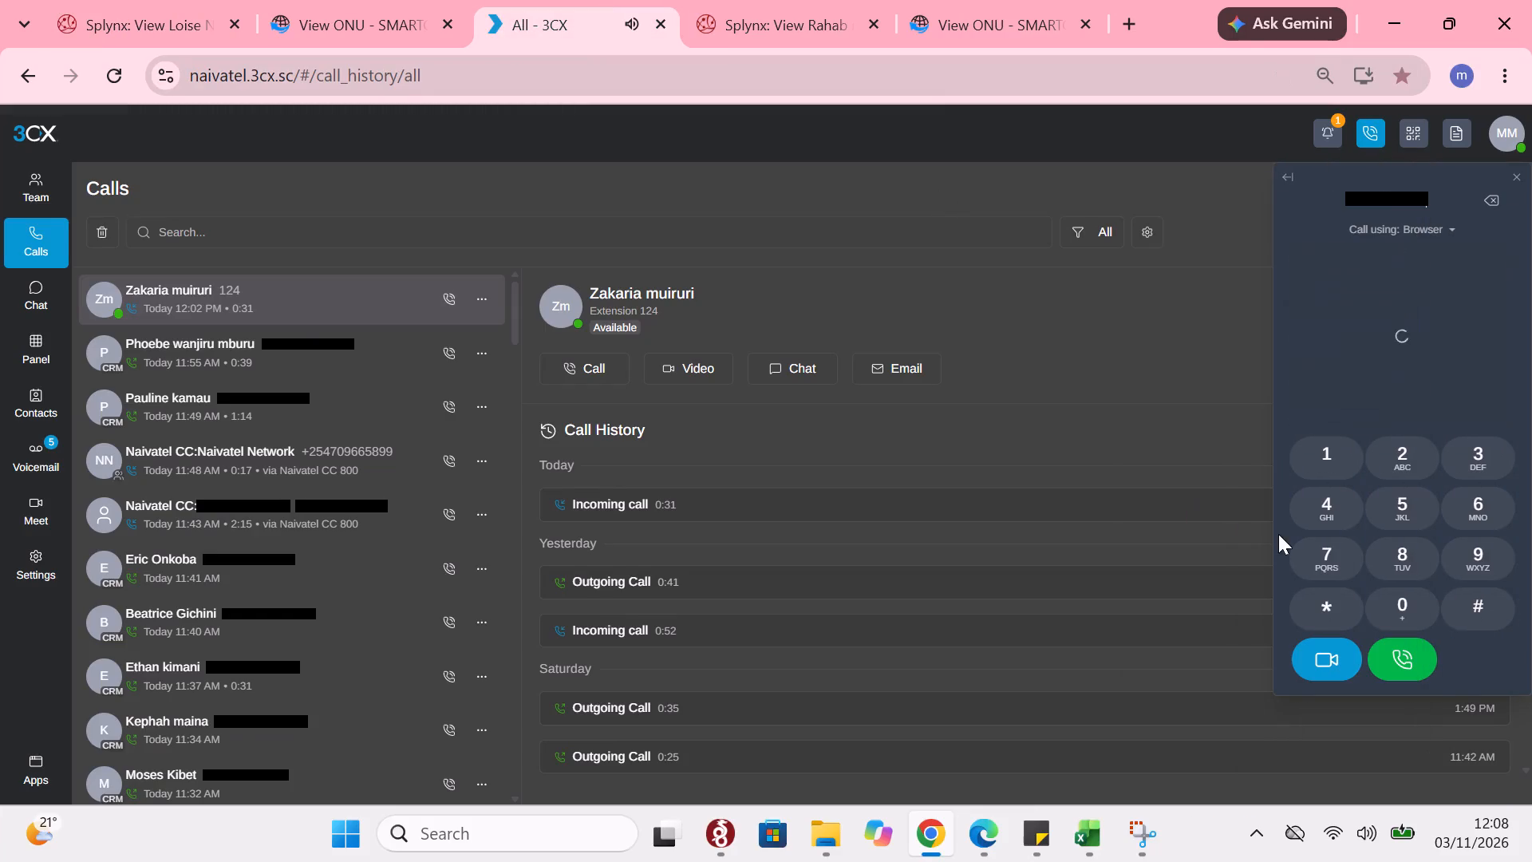
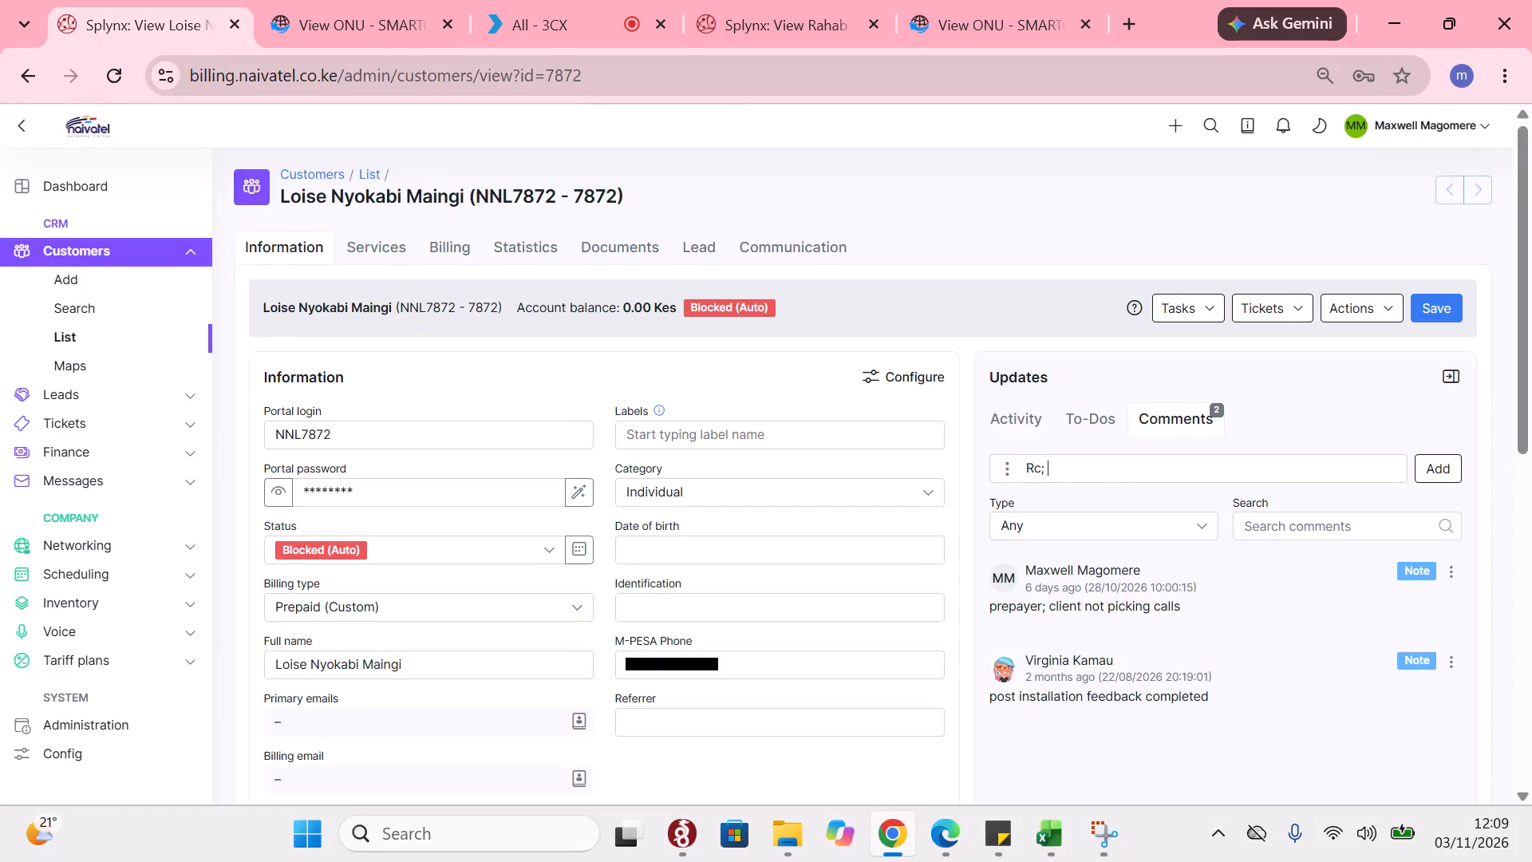
{"action": "type", "text": "travelled"}
{"action": "scroll", "coordinate": [1103, 496], "scroll_direction": "up", "scroll_amount": 1}
{"action": "left_click", "coordinate": [571, 14]}
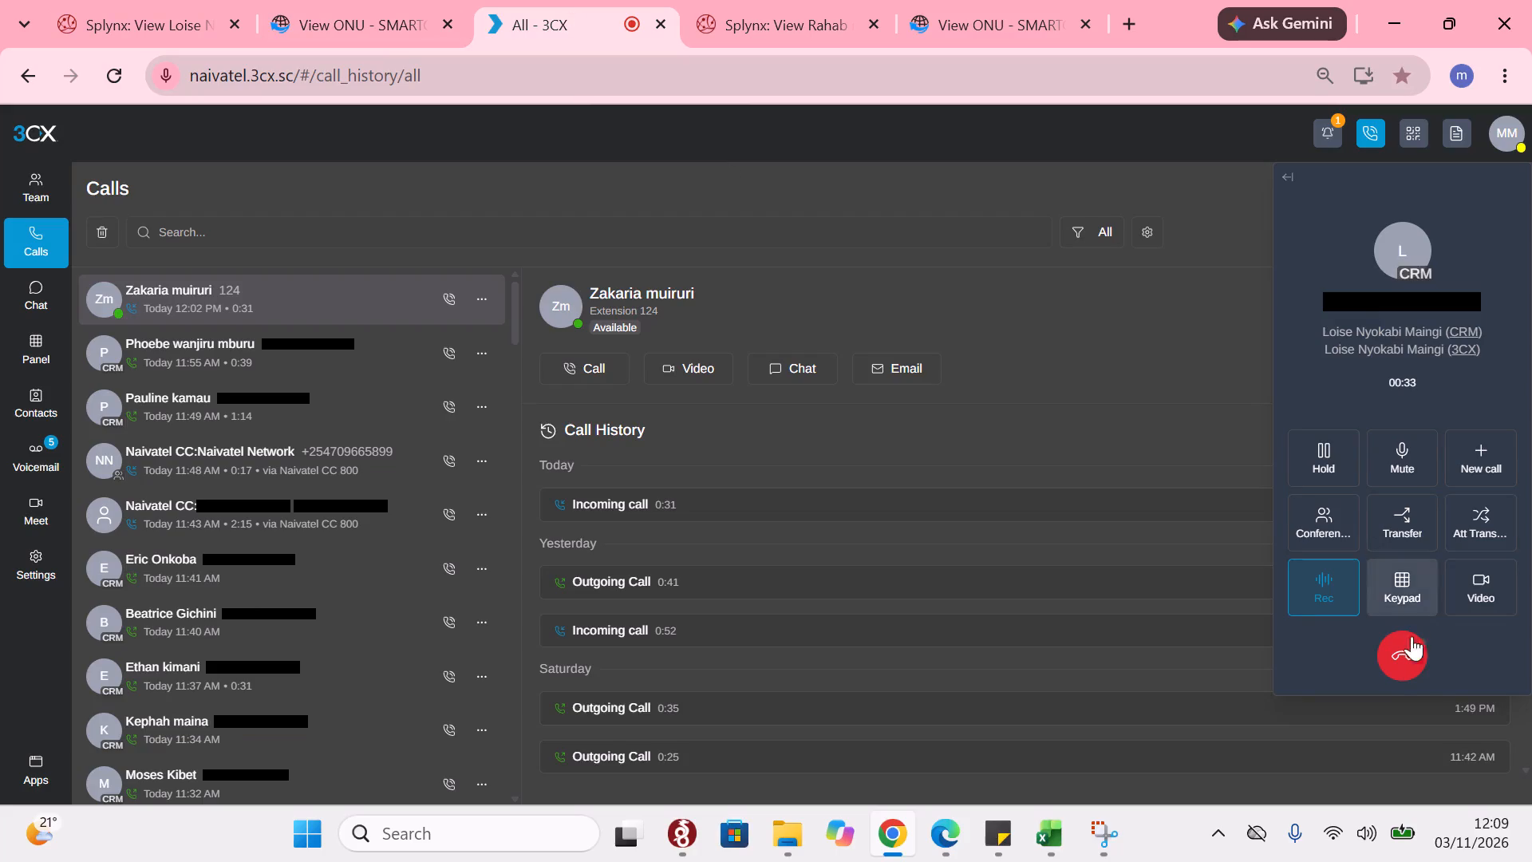
{"action": "left_click", "coordinate": [1406, 658]}
{"action": "left_click", "coordinate": [186, 18]}
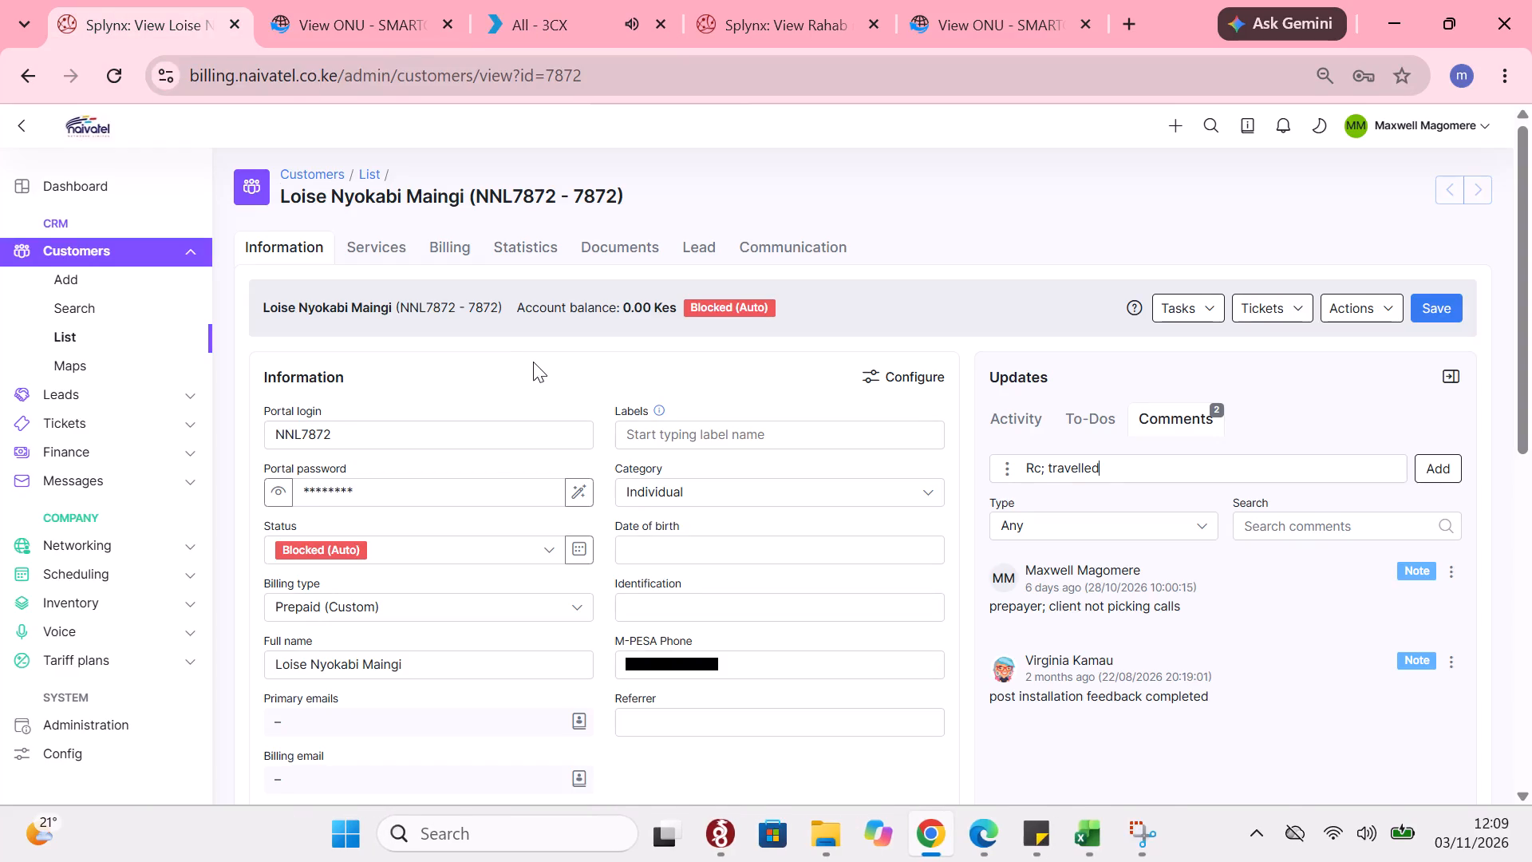
{"action": "key", "text": "space"}
{"action": "type", "text": ", will"}
{"action": "key", "text": "space"}
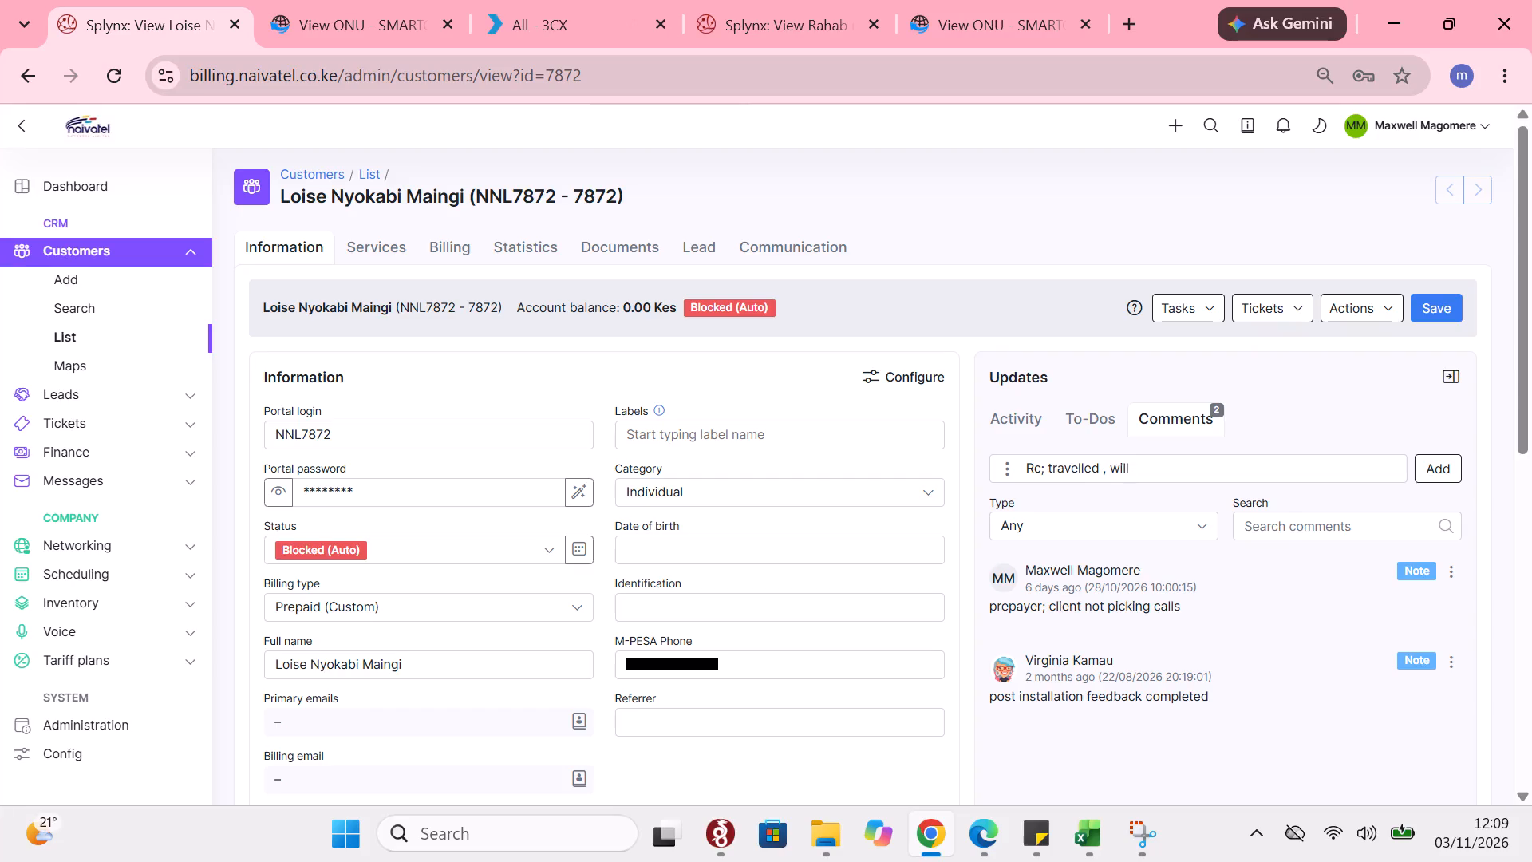
{"action": "type", "text": "do payment when back. ha"}
{"action": "key", "text": "BackSpace"}
{"action": "key", "text": "BackSpace"}
{"action": "left_click", "coordinate": [1435, 455]}
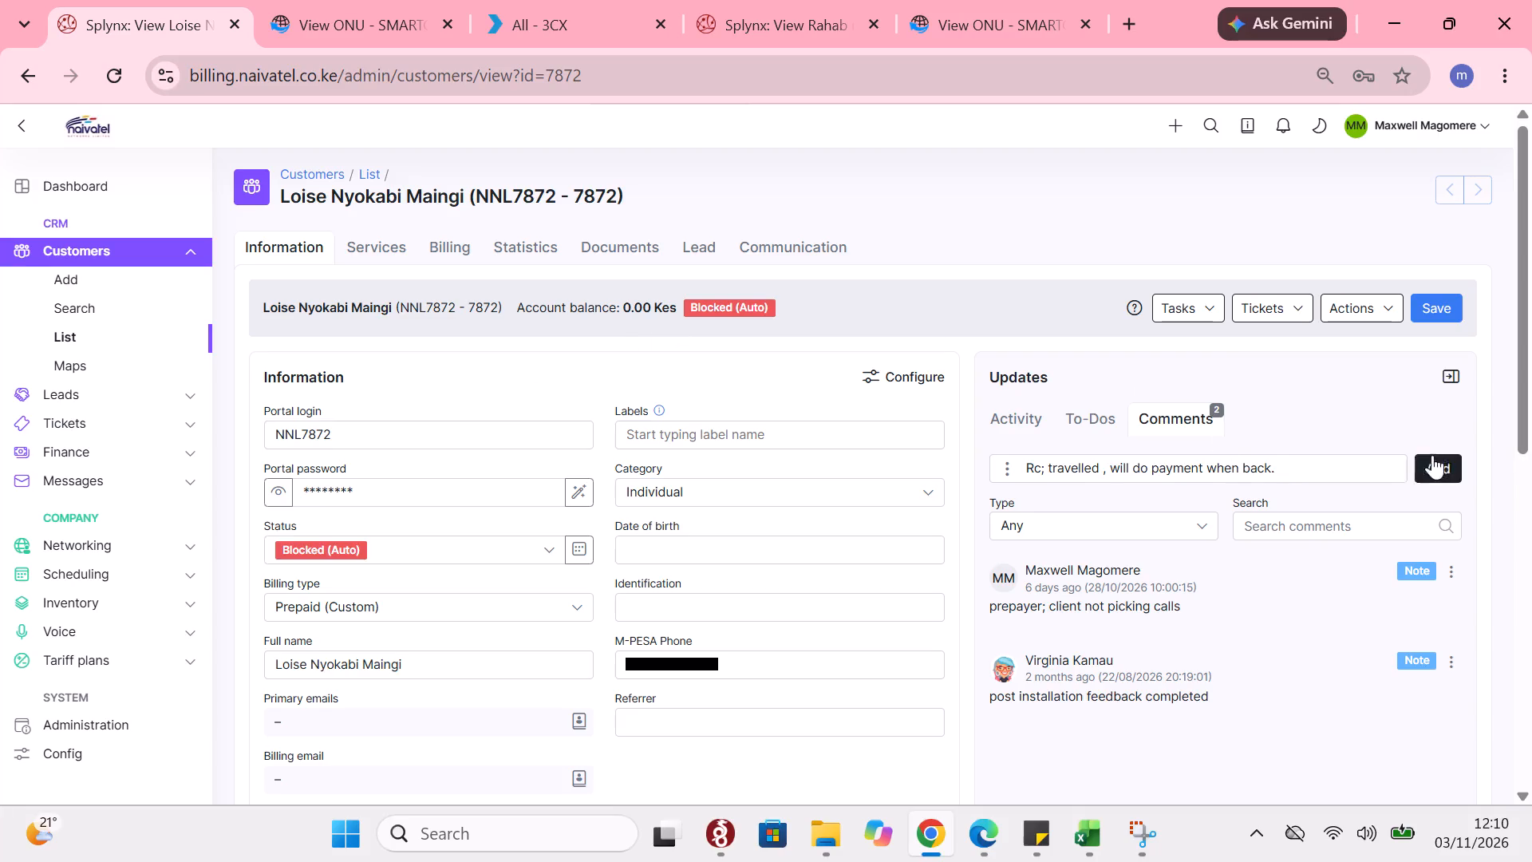
{"action": "left_click", "coordinate": [1084, 841]}
{"action": "key", "text": "Right"}
{"action": "key", "text": "Right"}
{"action": "key", "text": "Right"}
{"action": "key", "text": "Right"}
{"action": "key", "text": "Right"}
{"action": "key", "text": "Right"}
{"action": "key", "text": "Right"}
{"action": "key", "text": "Right"}
{"action": "key", "text": "Right"}
{"action": "key", "text": "Right"}
{"action": "key", "text": "Right"}
{"action": "key", "text": "Right"}
{"action": "key", "text": "Right"}
{"action": "key", "text": "Right"}
{"action": "key", "text": "Right"}
{"action": "key", "text": "Right"}
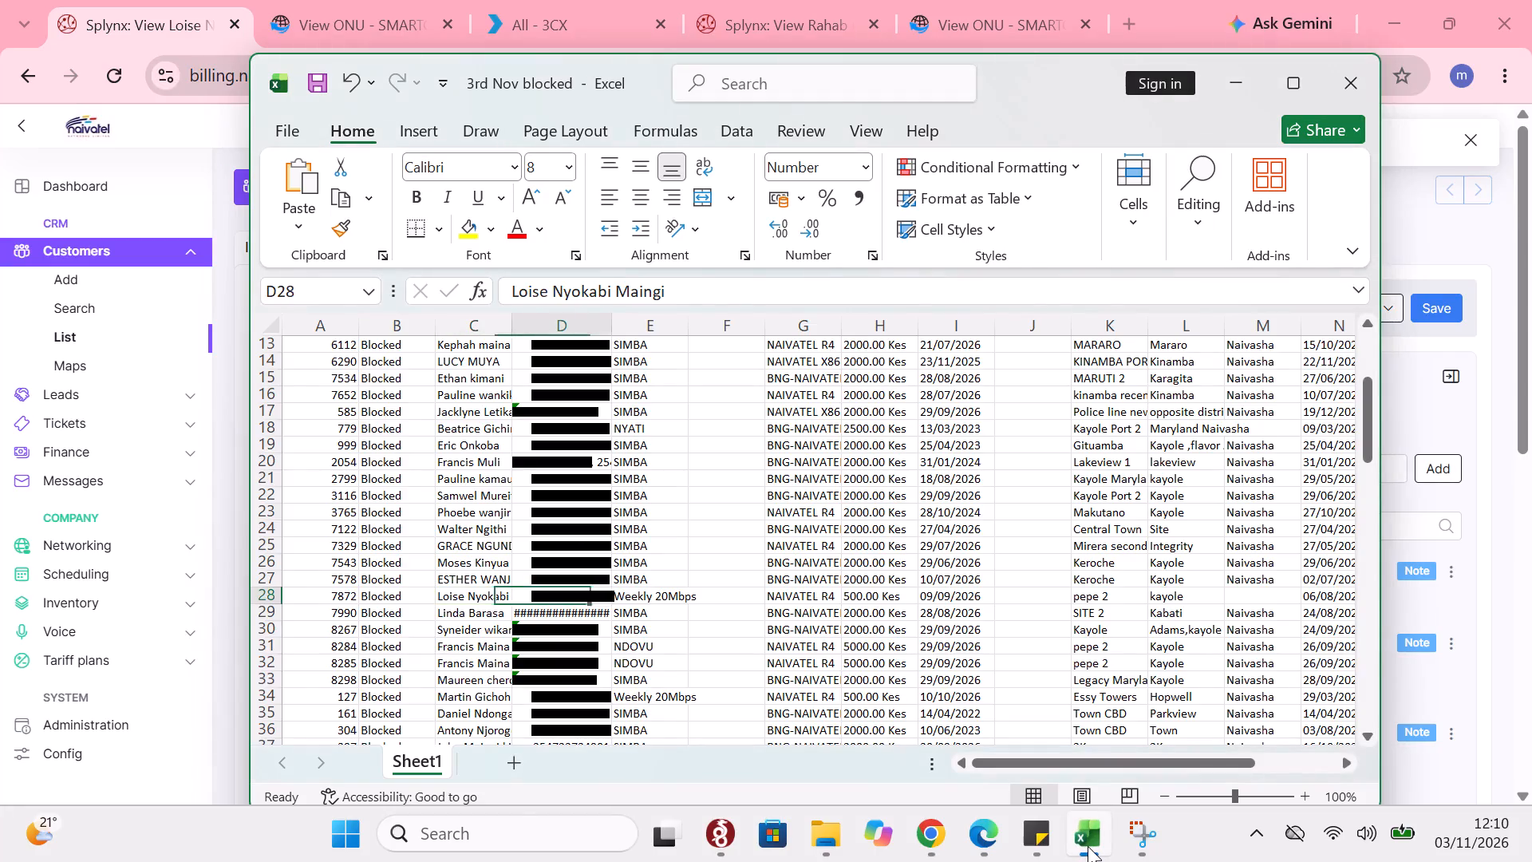
{"action": "key", "text": "Left"}
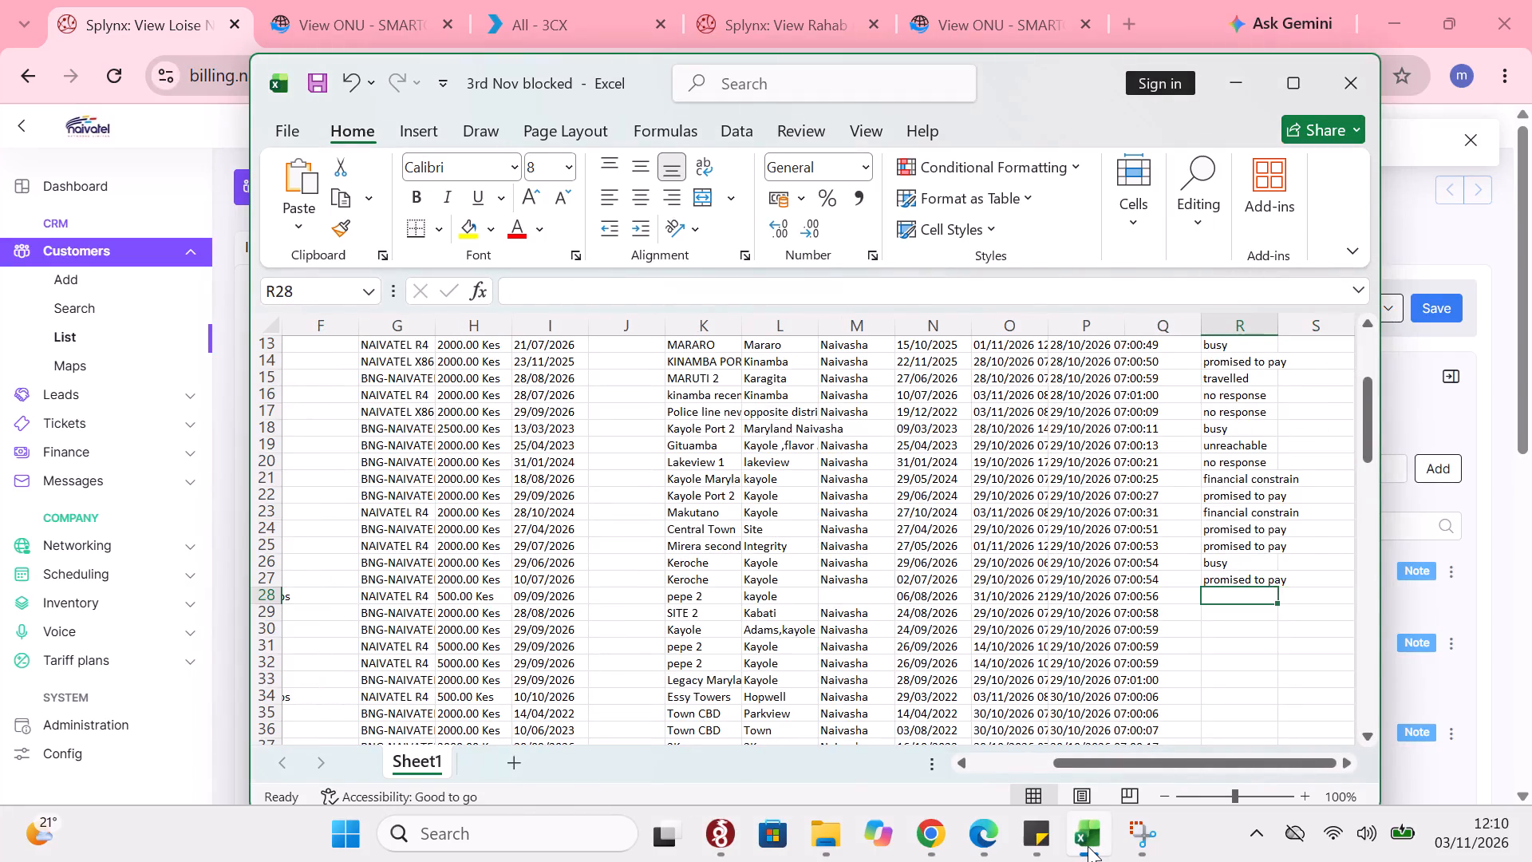
{"action": "type", "text": "pro"}
{"action": "key", "text": "BackSpace"}
{"action": "key", "text": "BackSpace"}
{"action": "key", "text": "BackSpace"}
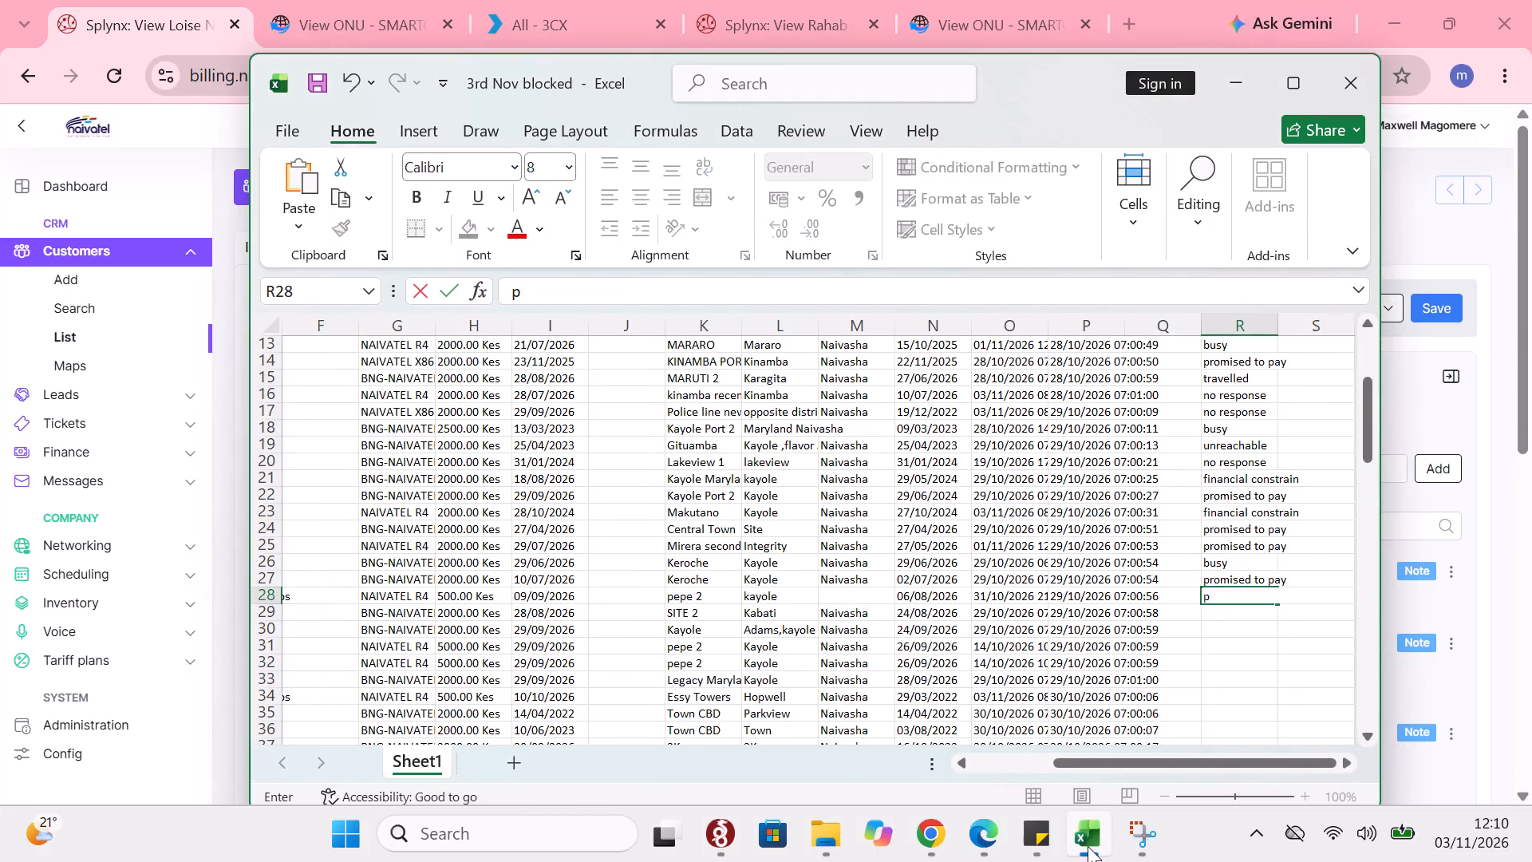
{"action": "key", "text": "BackSpace"}
{"action": "type", "text": "tr"}
{"action": "key", "text": "Return"}
{"action": "key", "text": "Left"}
{"action": "key", "text": "Left"}
{"action": "key", "text": "Left"}
{"action": "key", "text": "Left"}
{"action": "key", "text": "Left"}
{"action": "key", "text": "Left"}
{"action": "key", "text": "Left"}
{"action": "key", "text": "Left"}
{"action": "key", "text": "Left"}
{"action": "key", "text": "Left"}
{"action": "key", "text": "Left"}
{"action": "key", "text": "Left"}
{"action": "key", "text": "Left"}
{"action": "key", "text": "Left"}
{"action": "key", "text": "Left"}
{"action": "key", "text": "Left"}
{"action": "key", "text": "Left"}
{"action": "key", "text": "Left"}
{"action": "key", "text": "Left"}
{"action": "key", "text": "Left"}
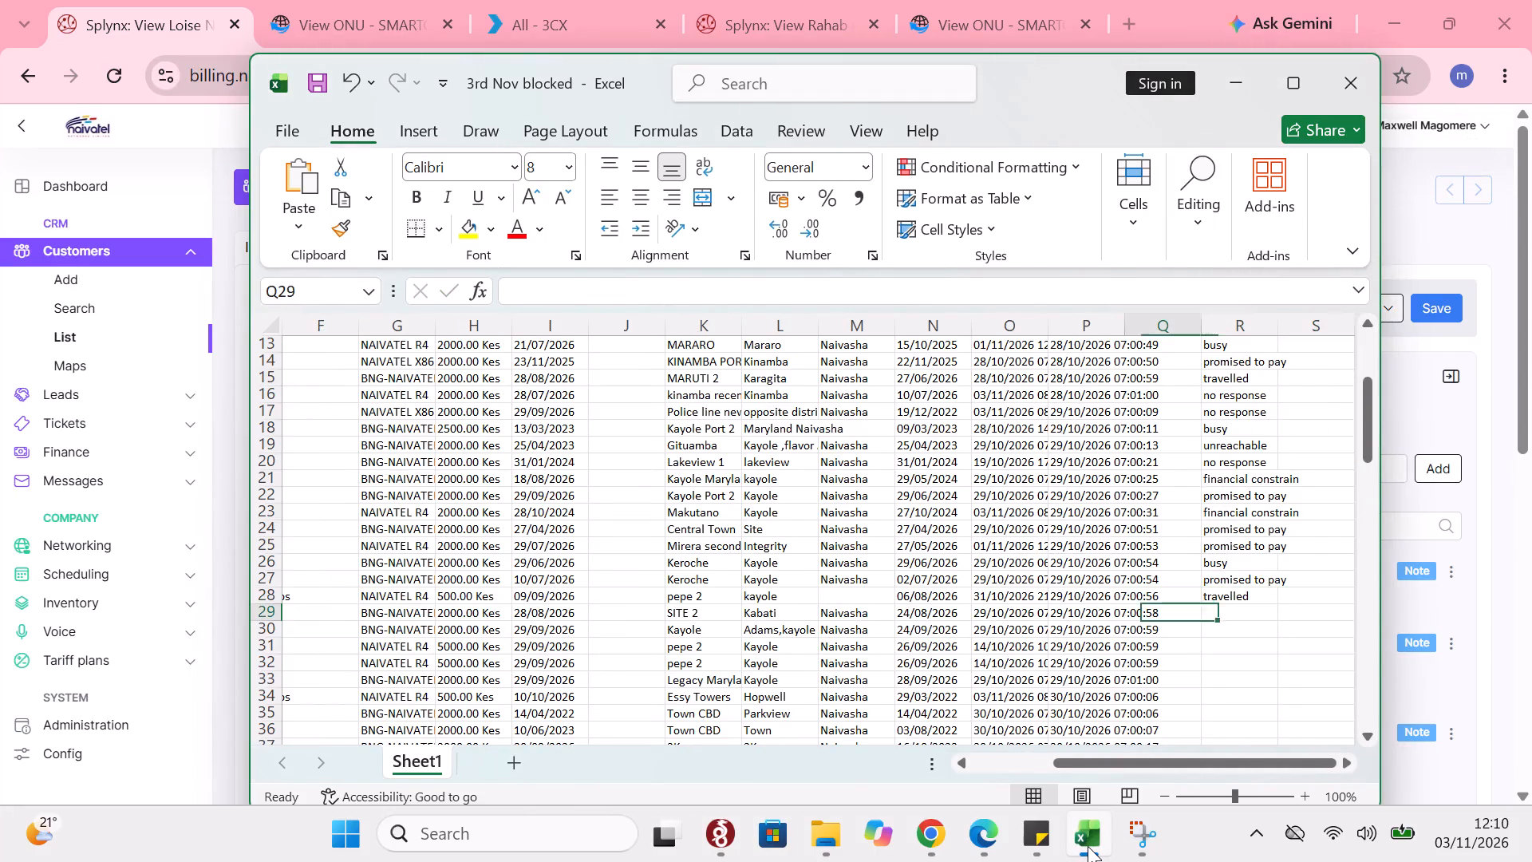
{"action": "key", "text": "Right"}
{"action": "key", "text": "Right"}
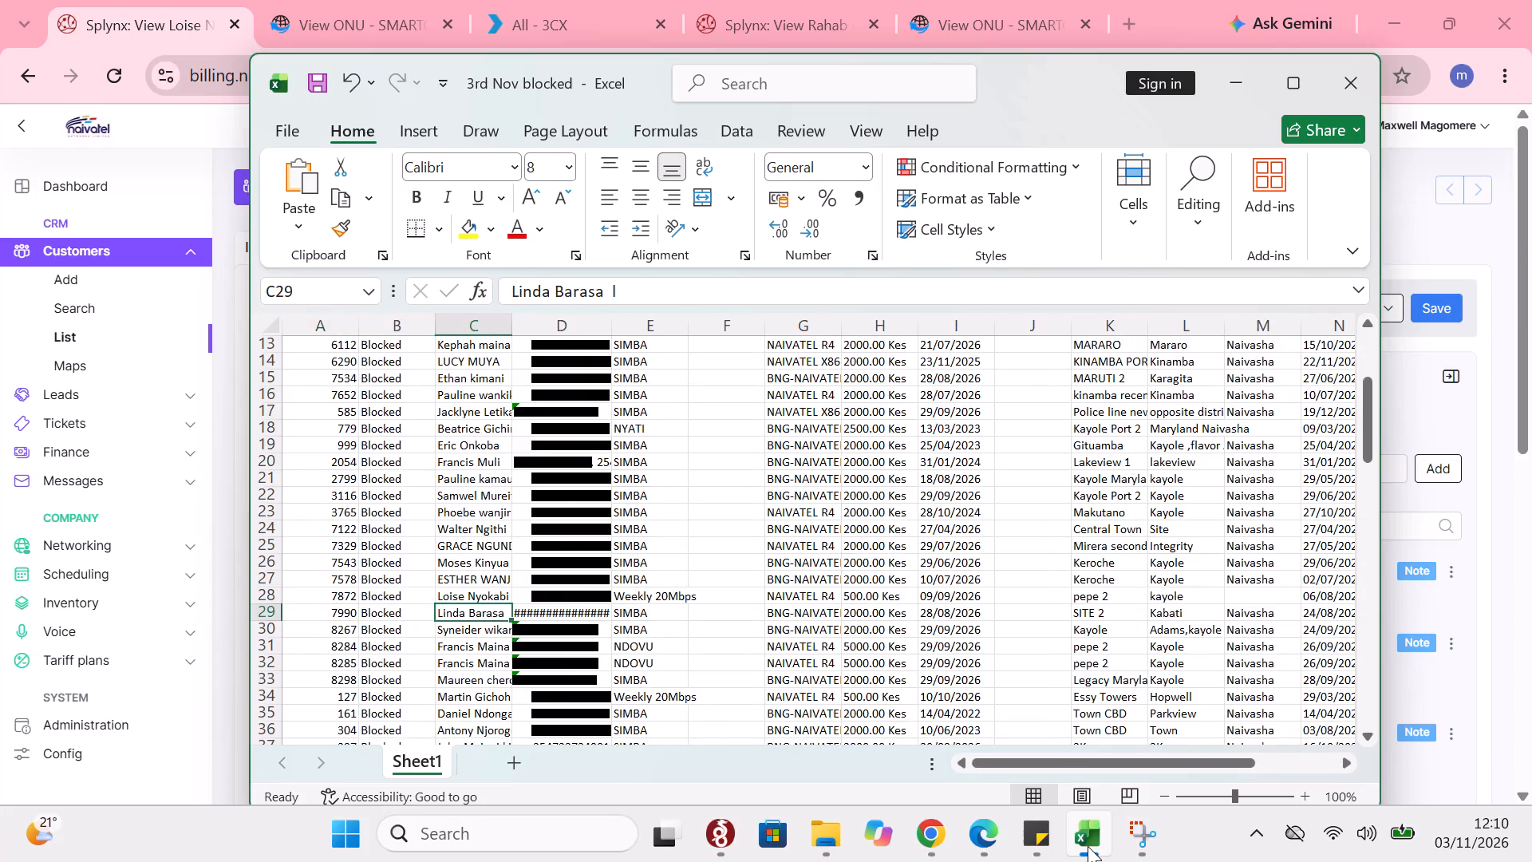
{"action": "key", "text": "ctrl+c"}
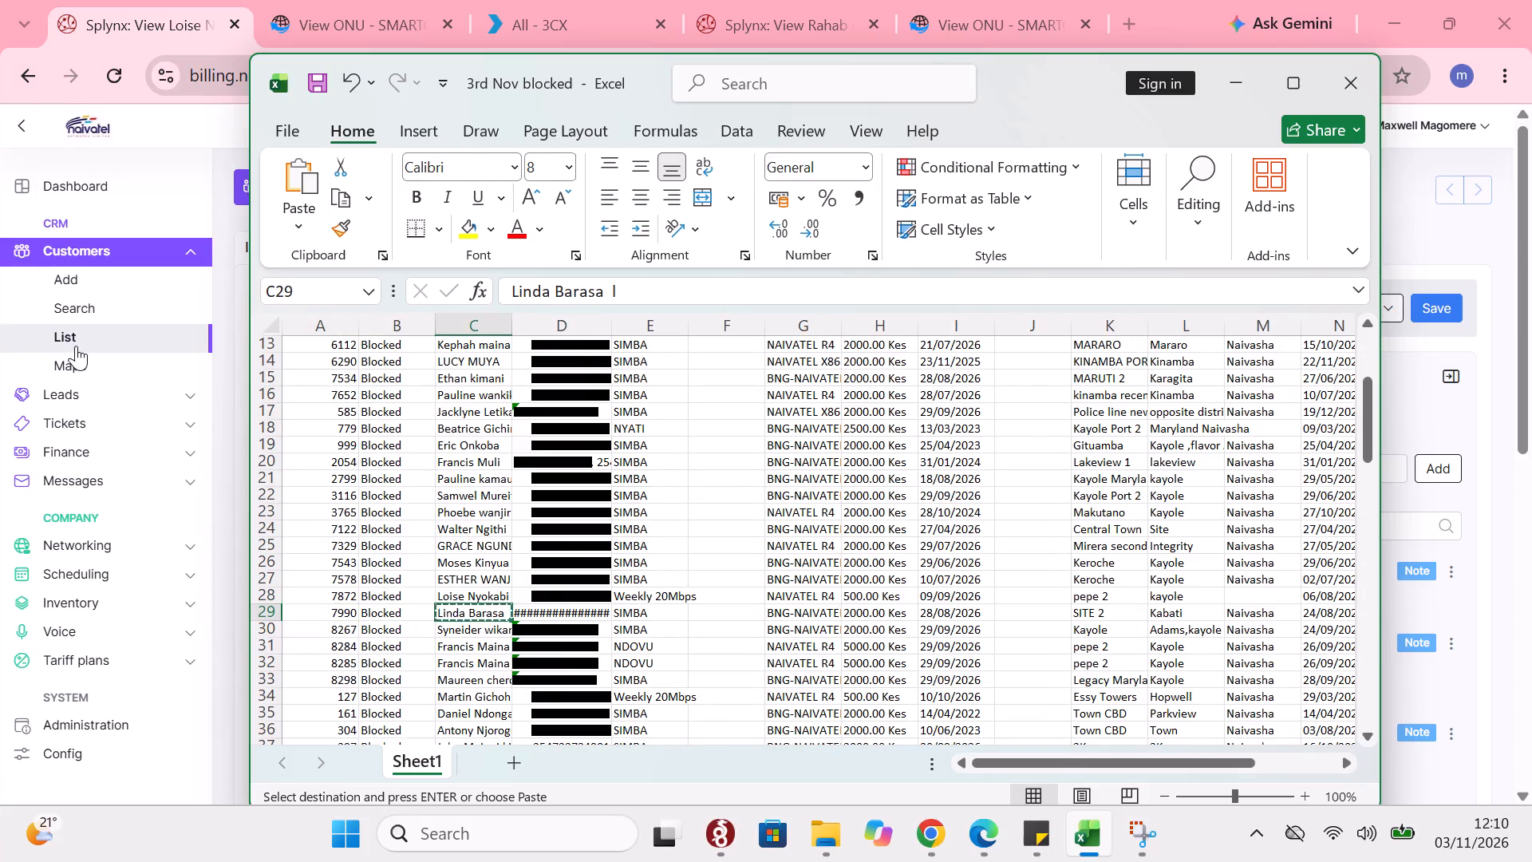
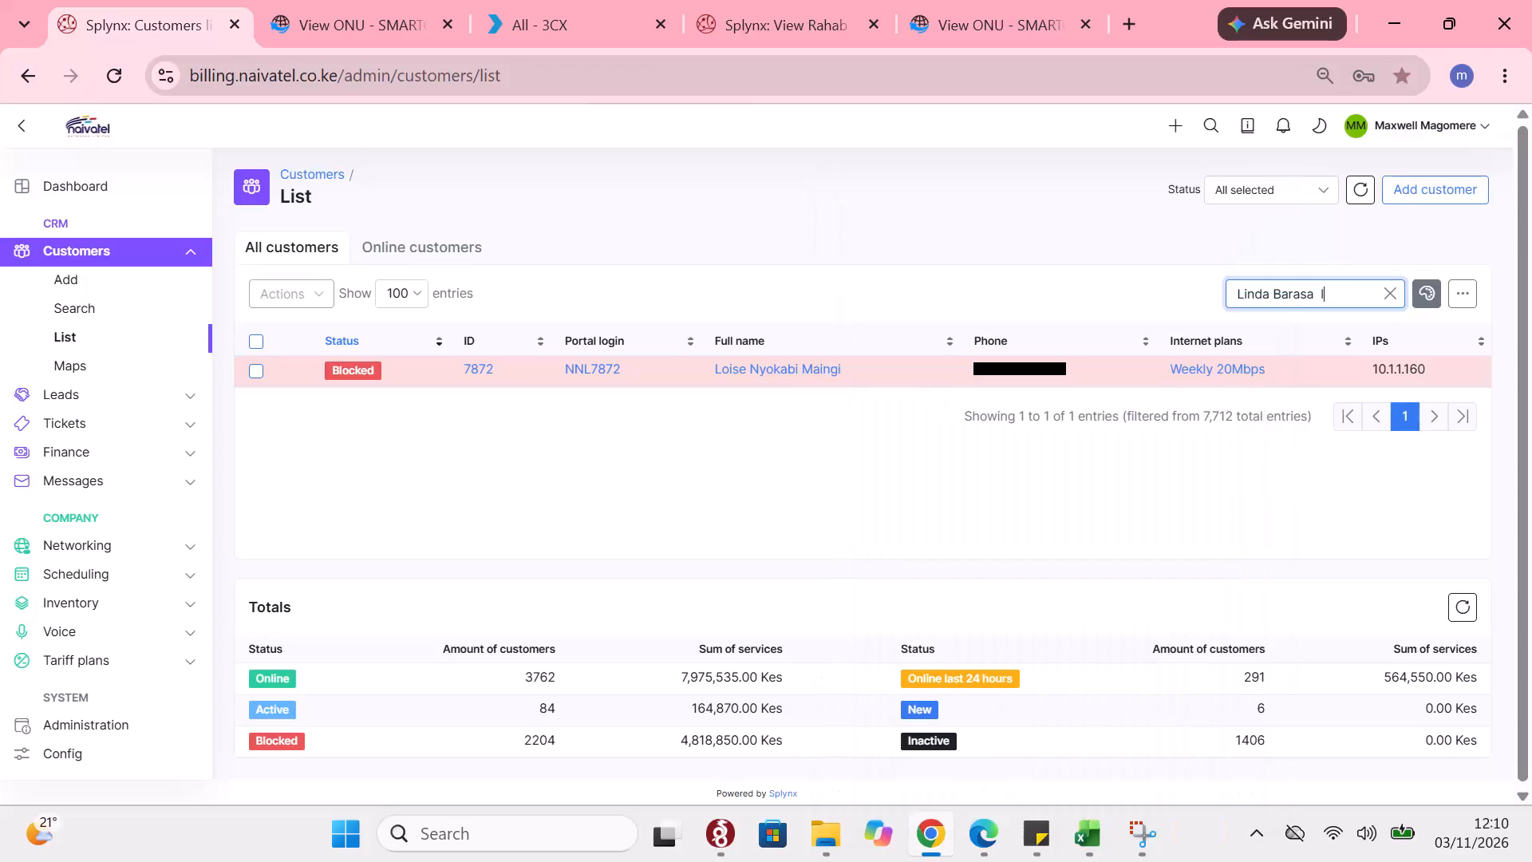
{"action": "left_click", "coordinate": [772, 369]}
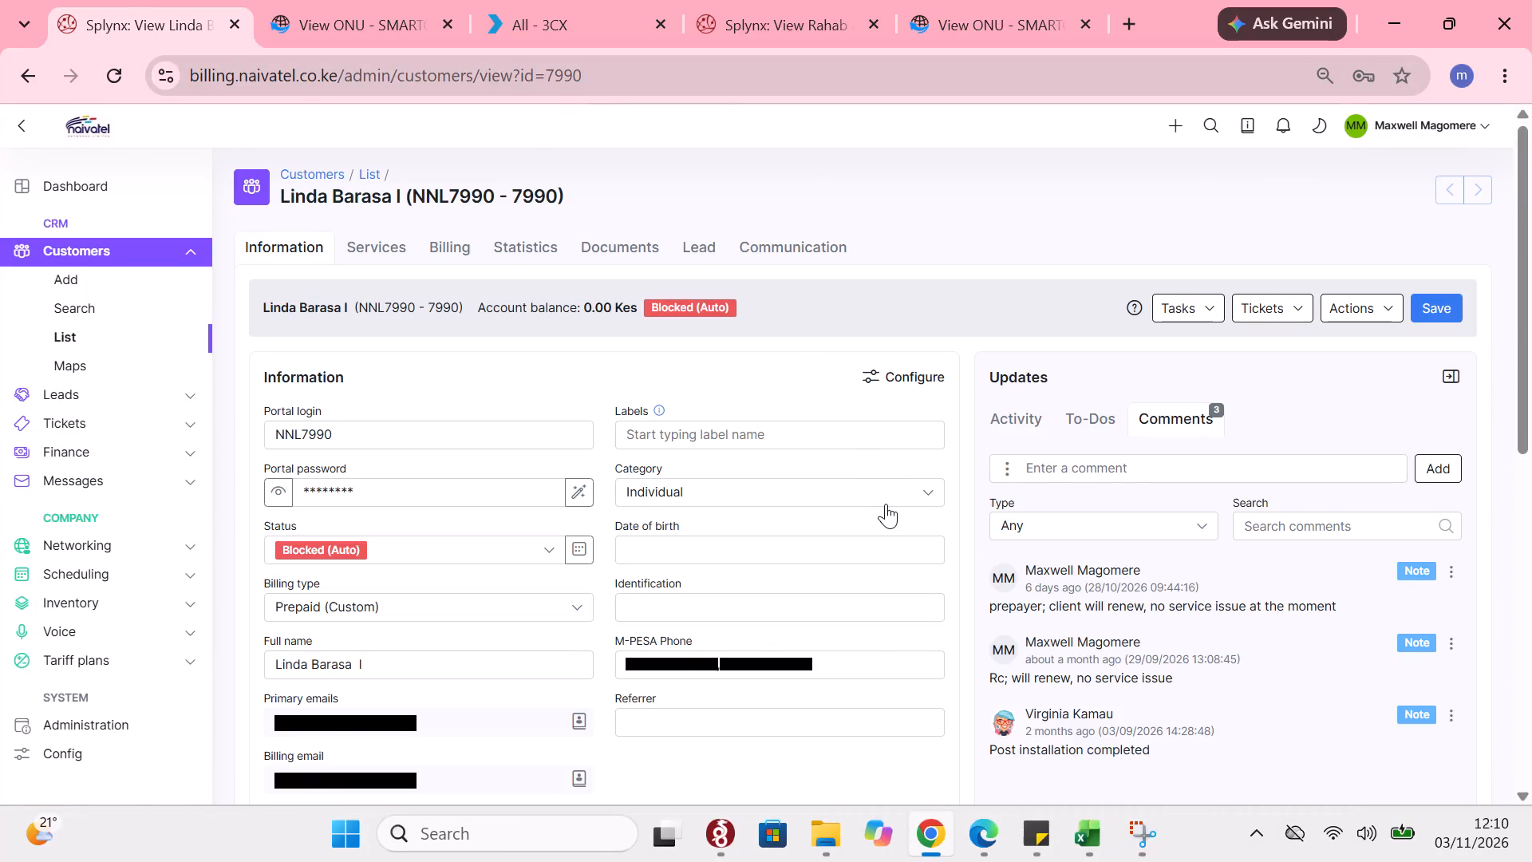
{"action": "left_click", "coordinate": [1058, 466]}
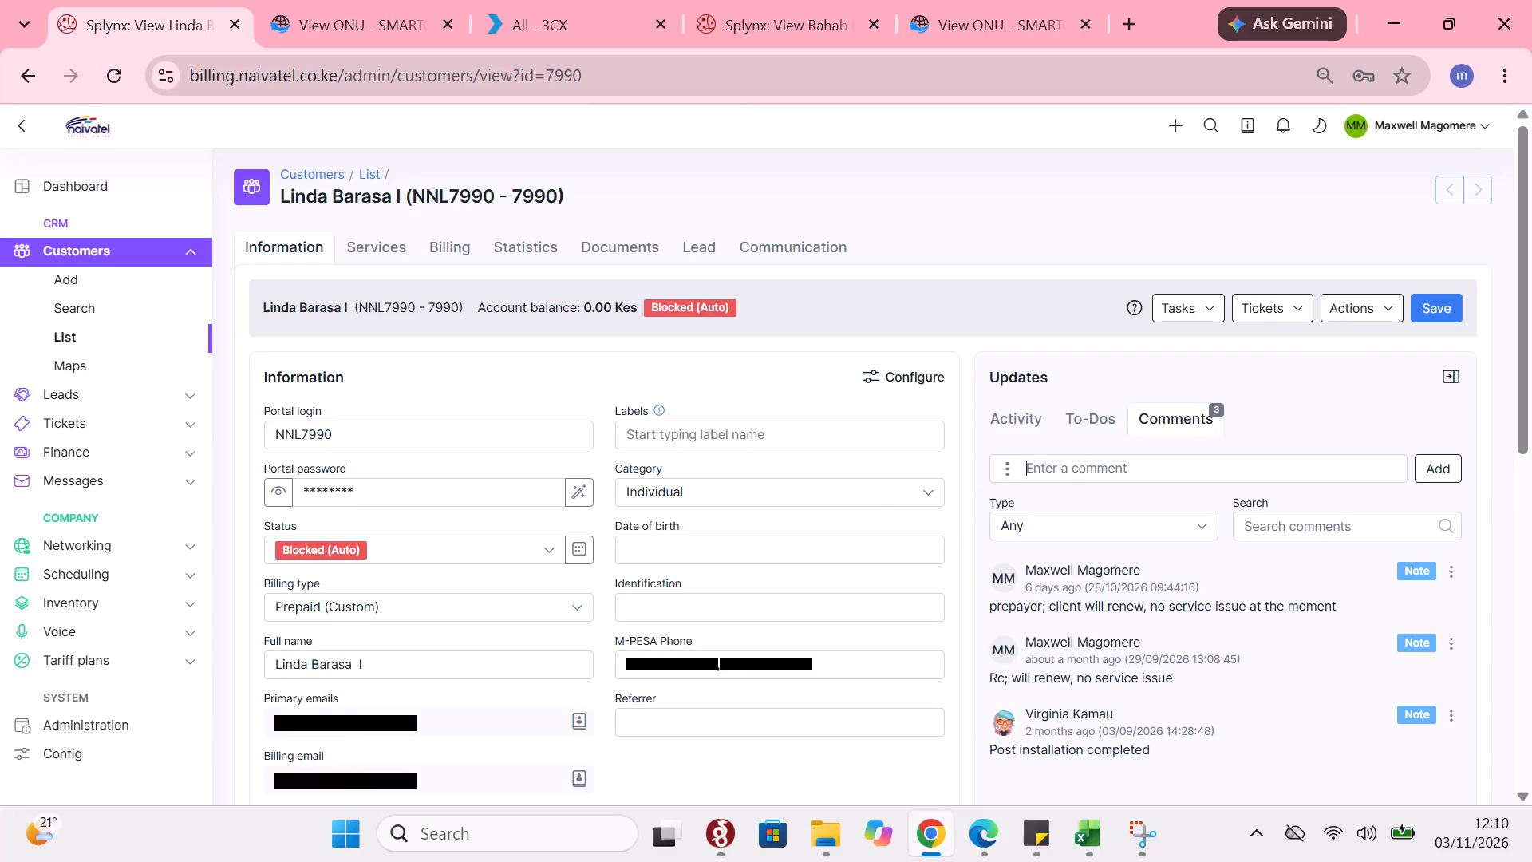
{"action": "type", "text": "Rc;"}
{"action": "key", "text": "space"}
{"action": "type", "text": "client"}
{"action": "key", "text": "space"}
{"action": "type", "text": "is busy at the moment"}
{"action": "key", "text": "space"}
{"action": "type", "text": ", rre"}
{"action": "key", "text": "BackSpace"}
{"action": "key", "text": "BackSpace"}
{"action": "key", "text": "e"}
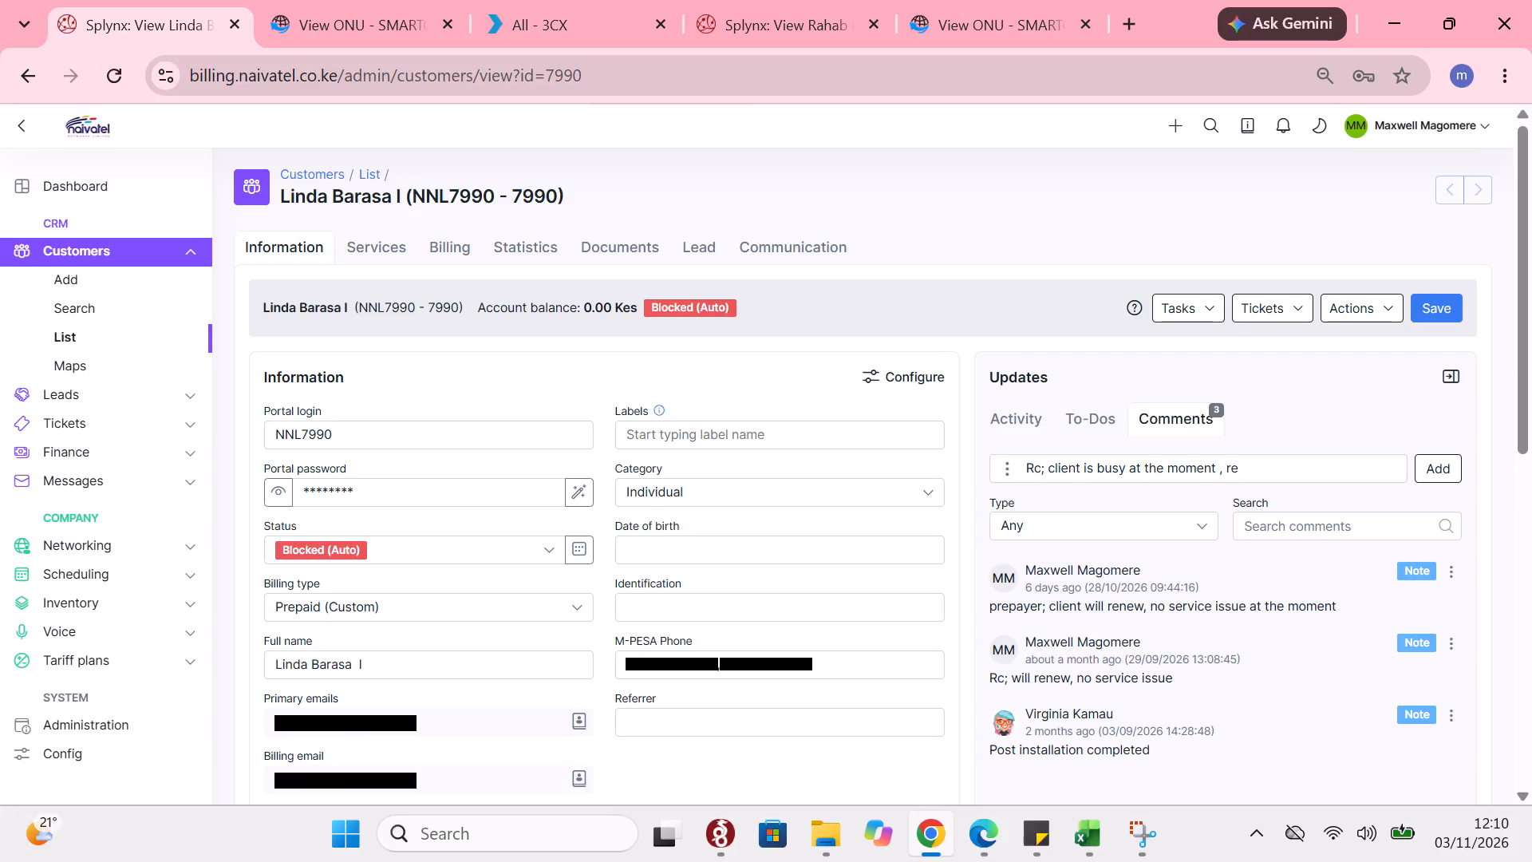
{"action": "type", "text": "quests a call back"}
{"action": "key", "text": "Return"}
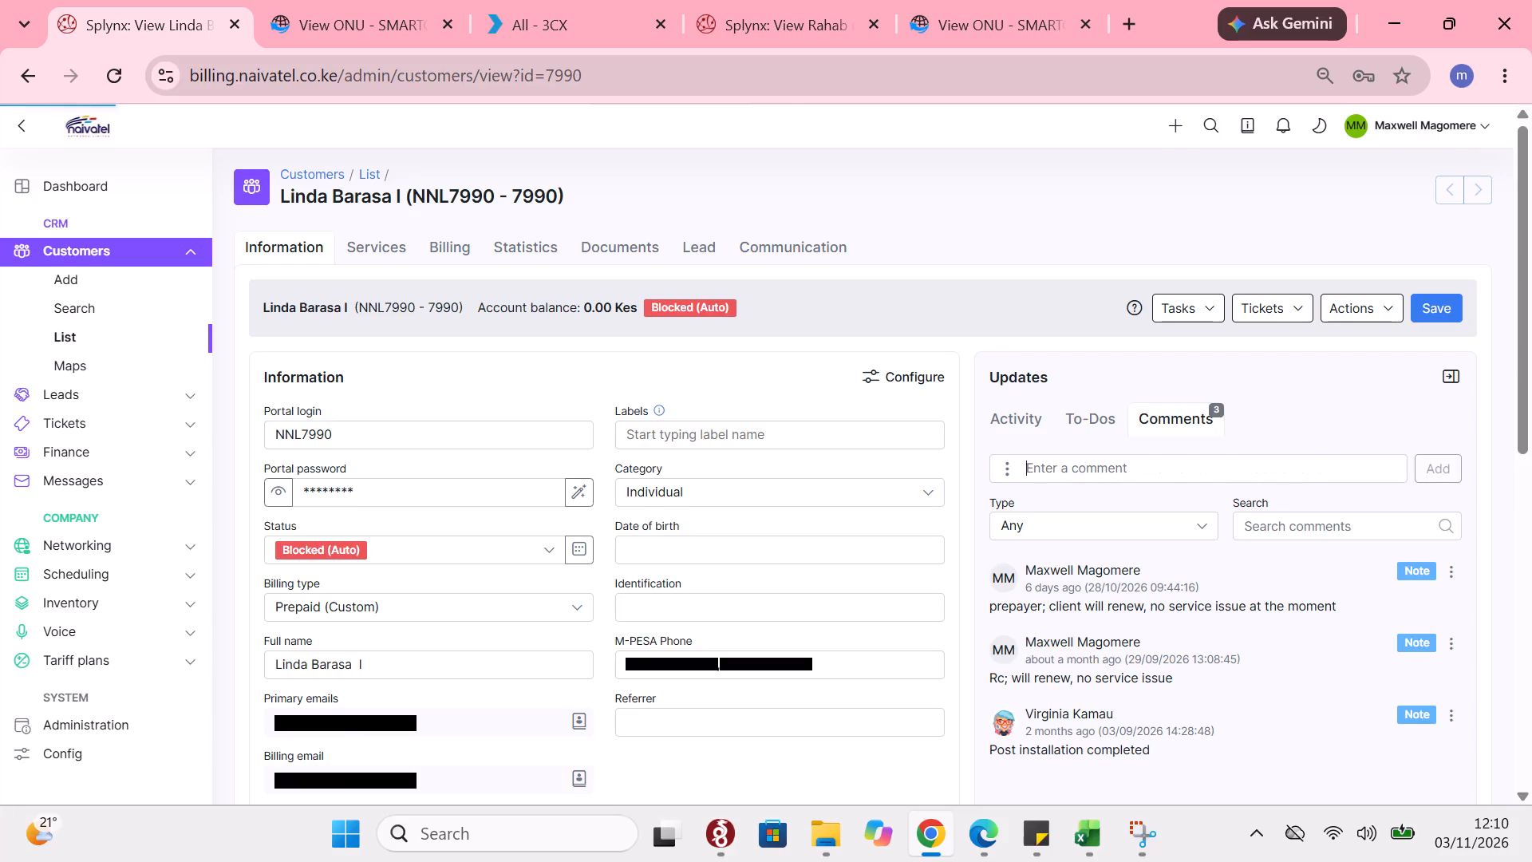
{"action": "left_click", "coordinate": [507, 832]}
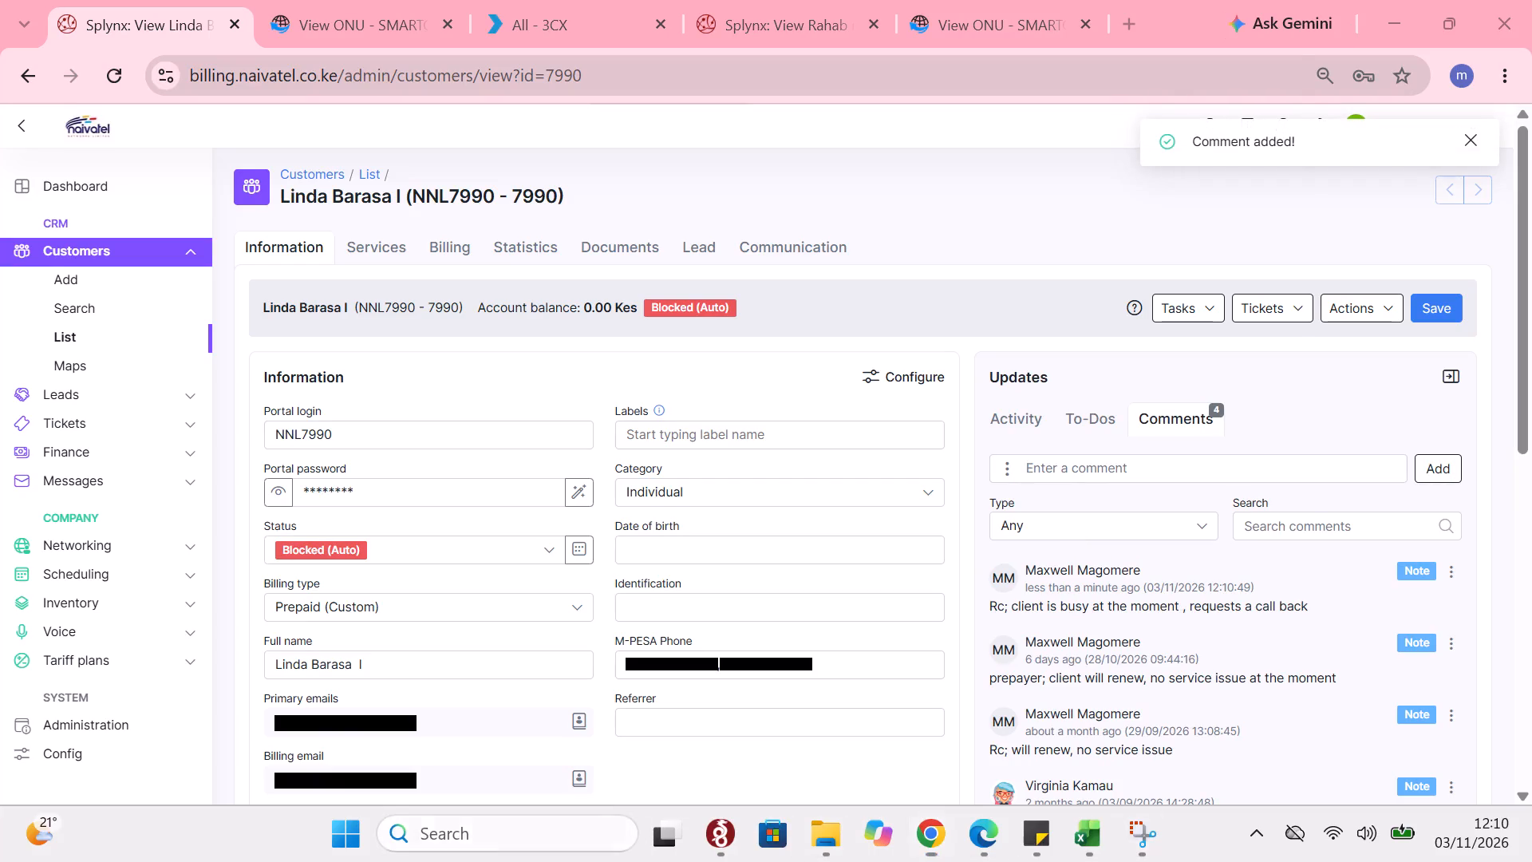
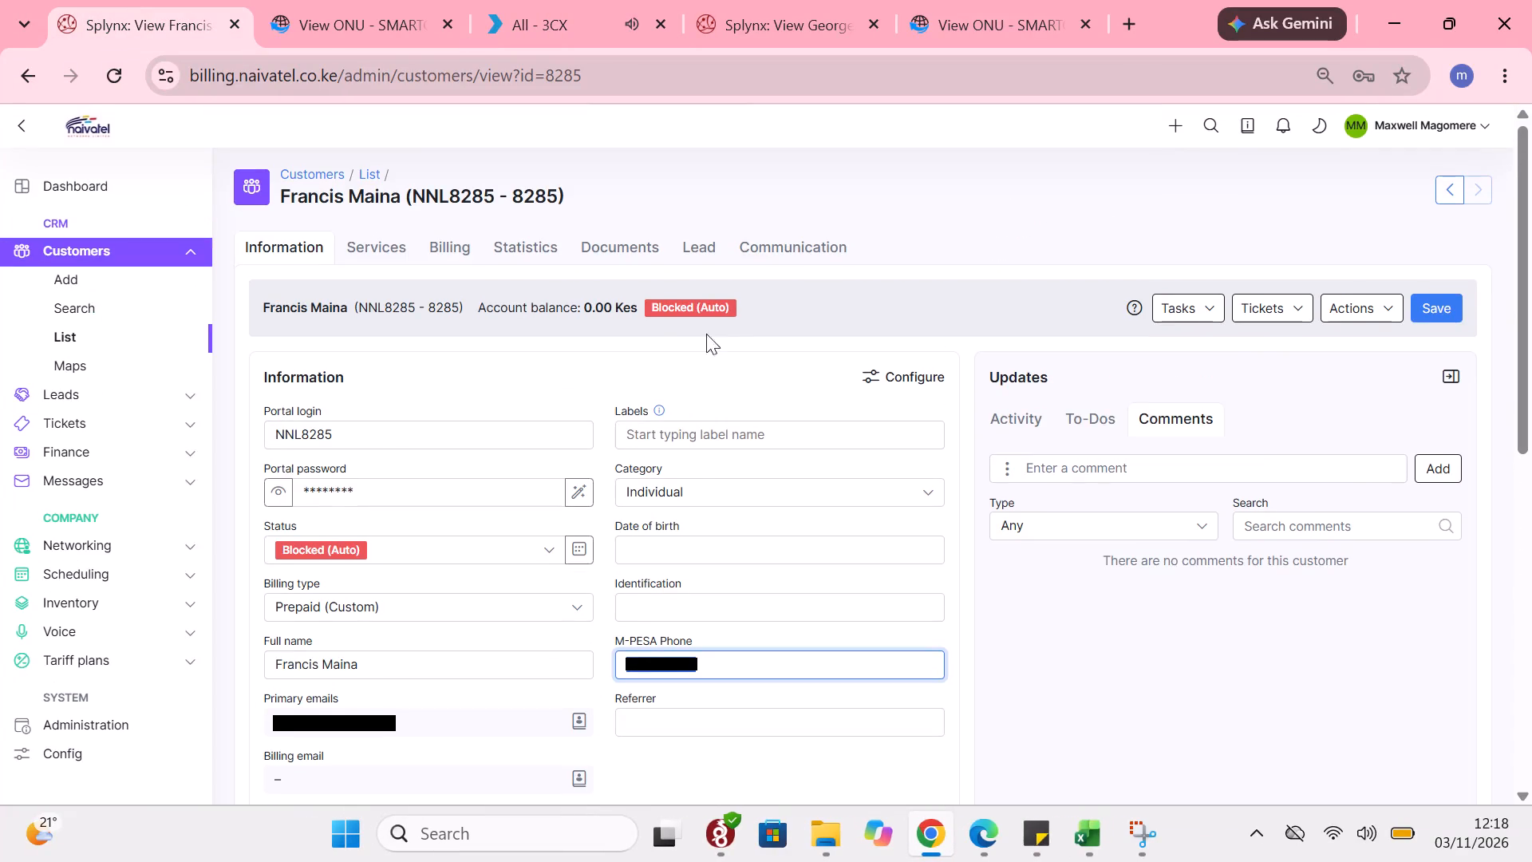
{"action": "left_click", "coordinate": [1044, 460]}
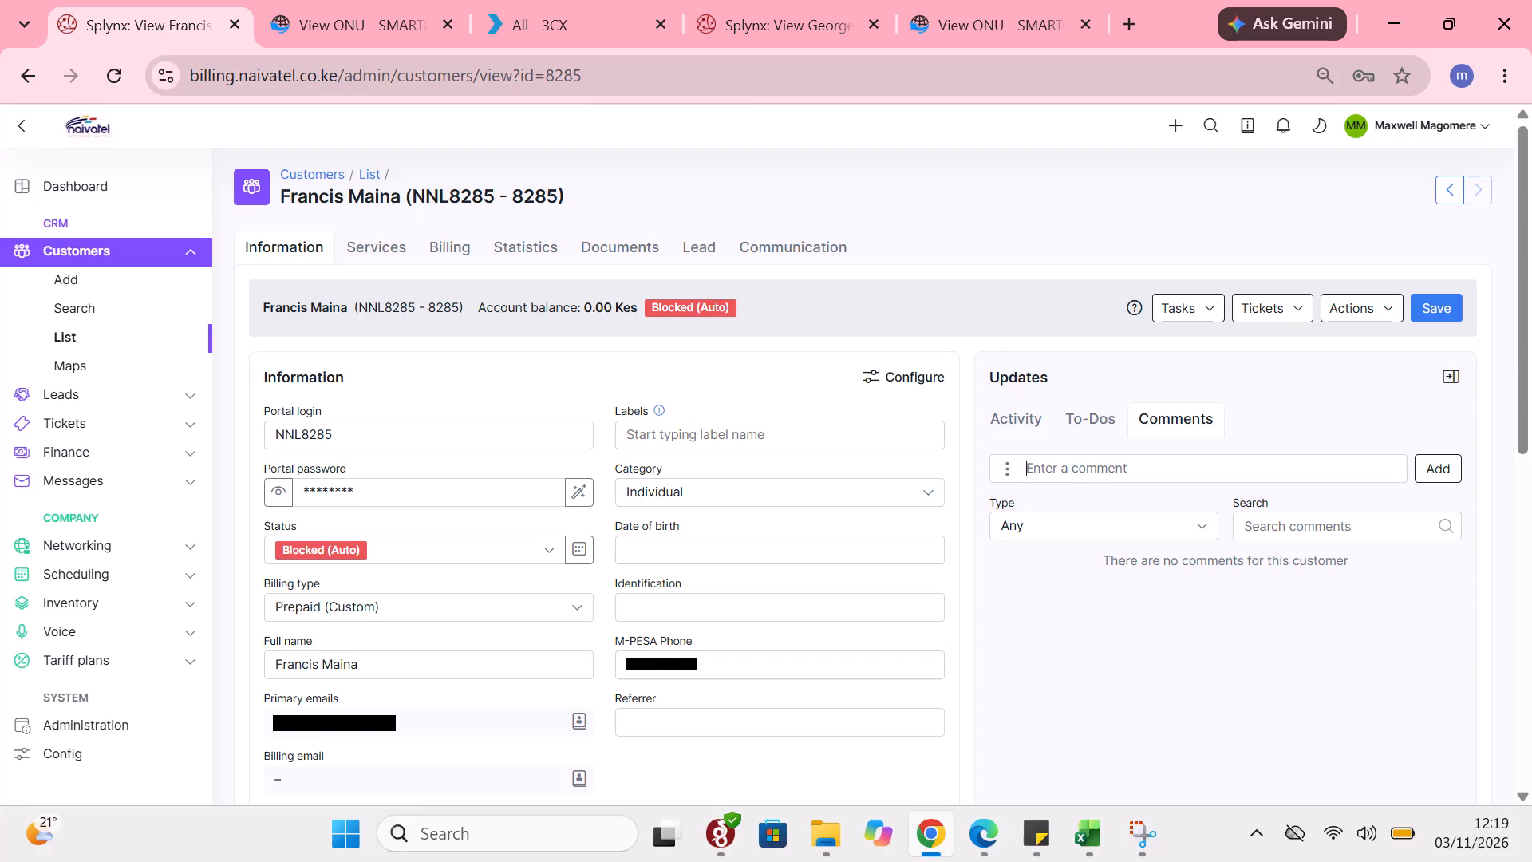
{"action": "type", "text": "Rc"}
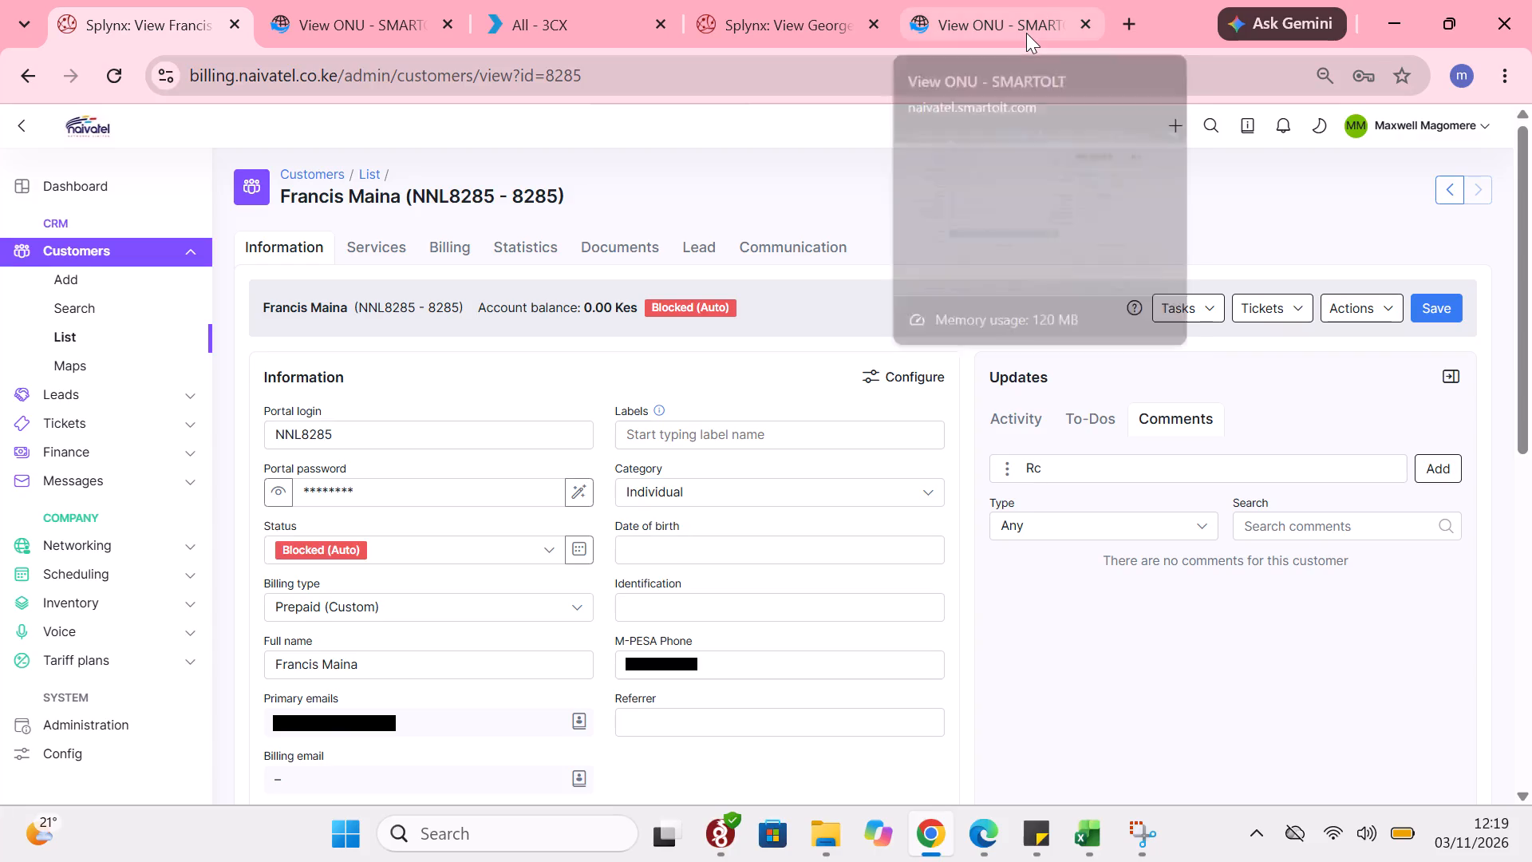
{"action": "left_click", "coordinate": [1084, 480]}
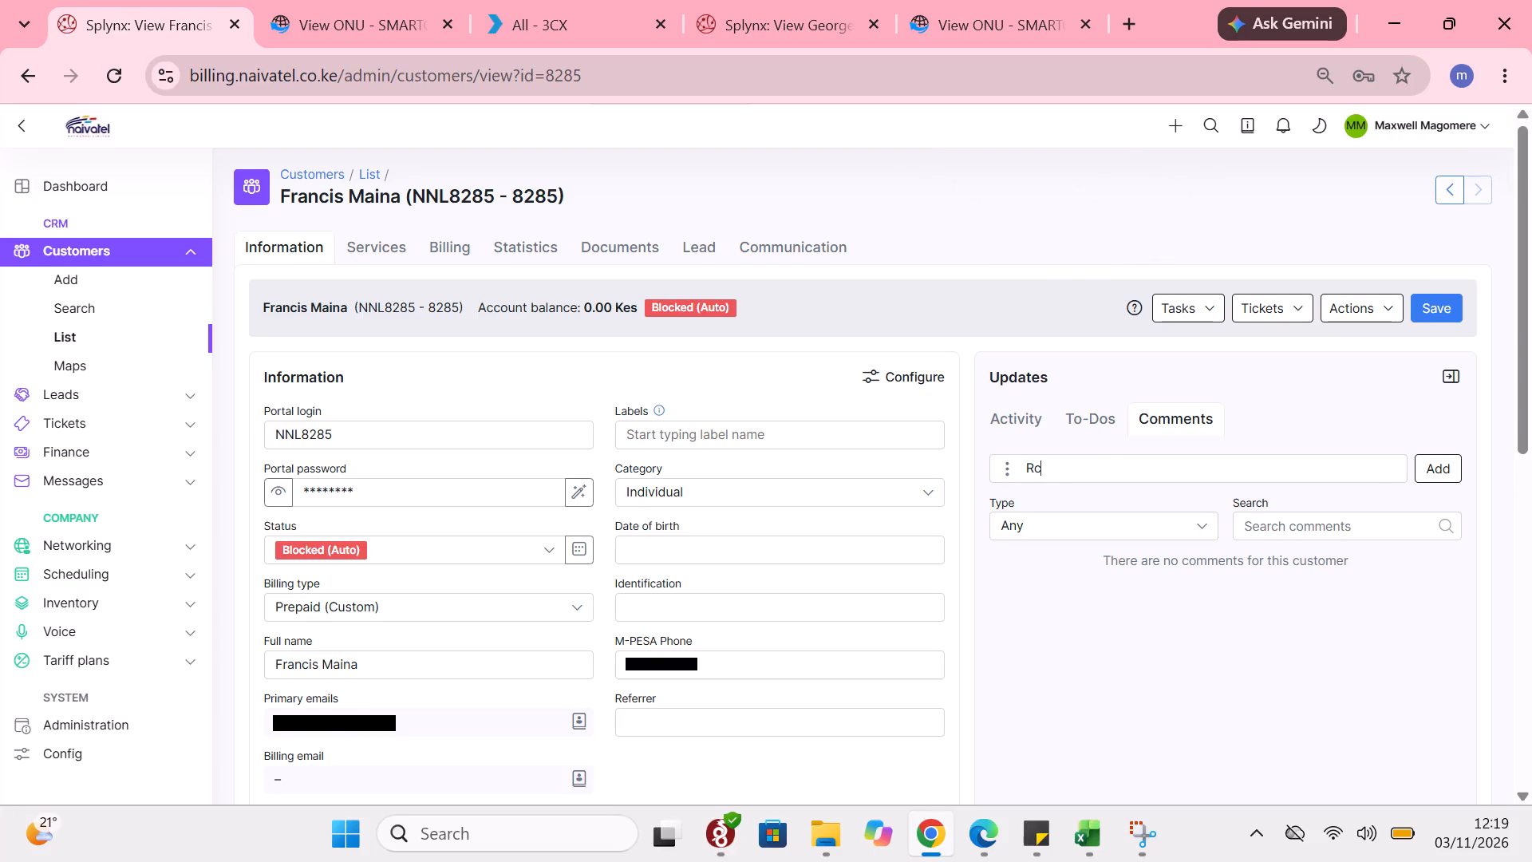
{"action": "type", "text": ";"}
{"action": "key", "text": "space"}
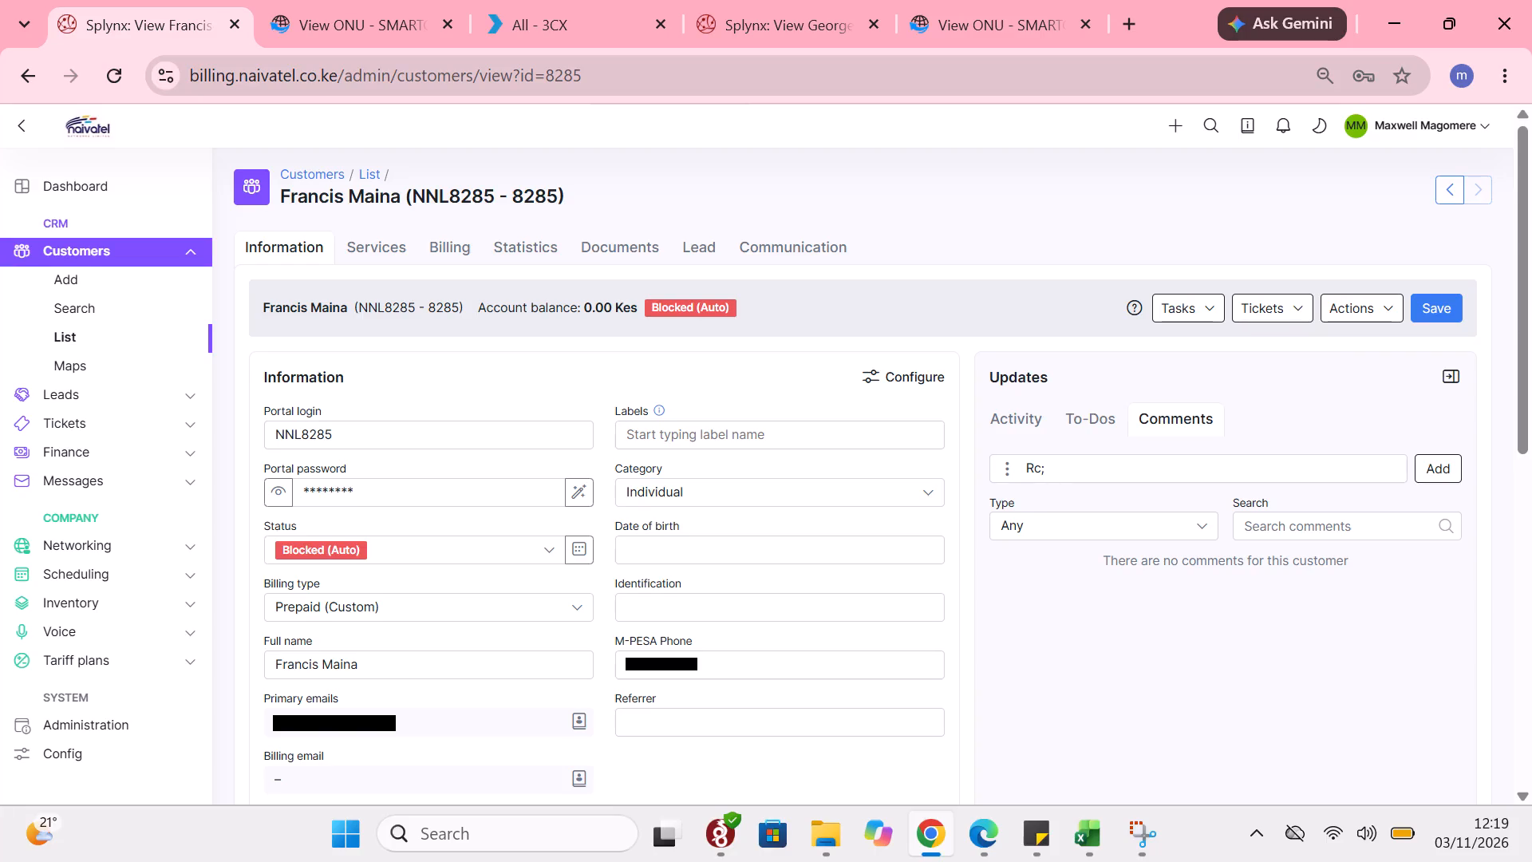
{"action": "left_click", "coordinate": [1072, 469]}
{"action": "left_click", "coordinate": [1089, 837]}
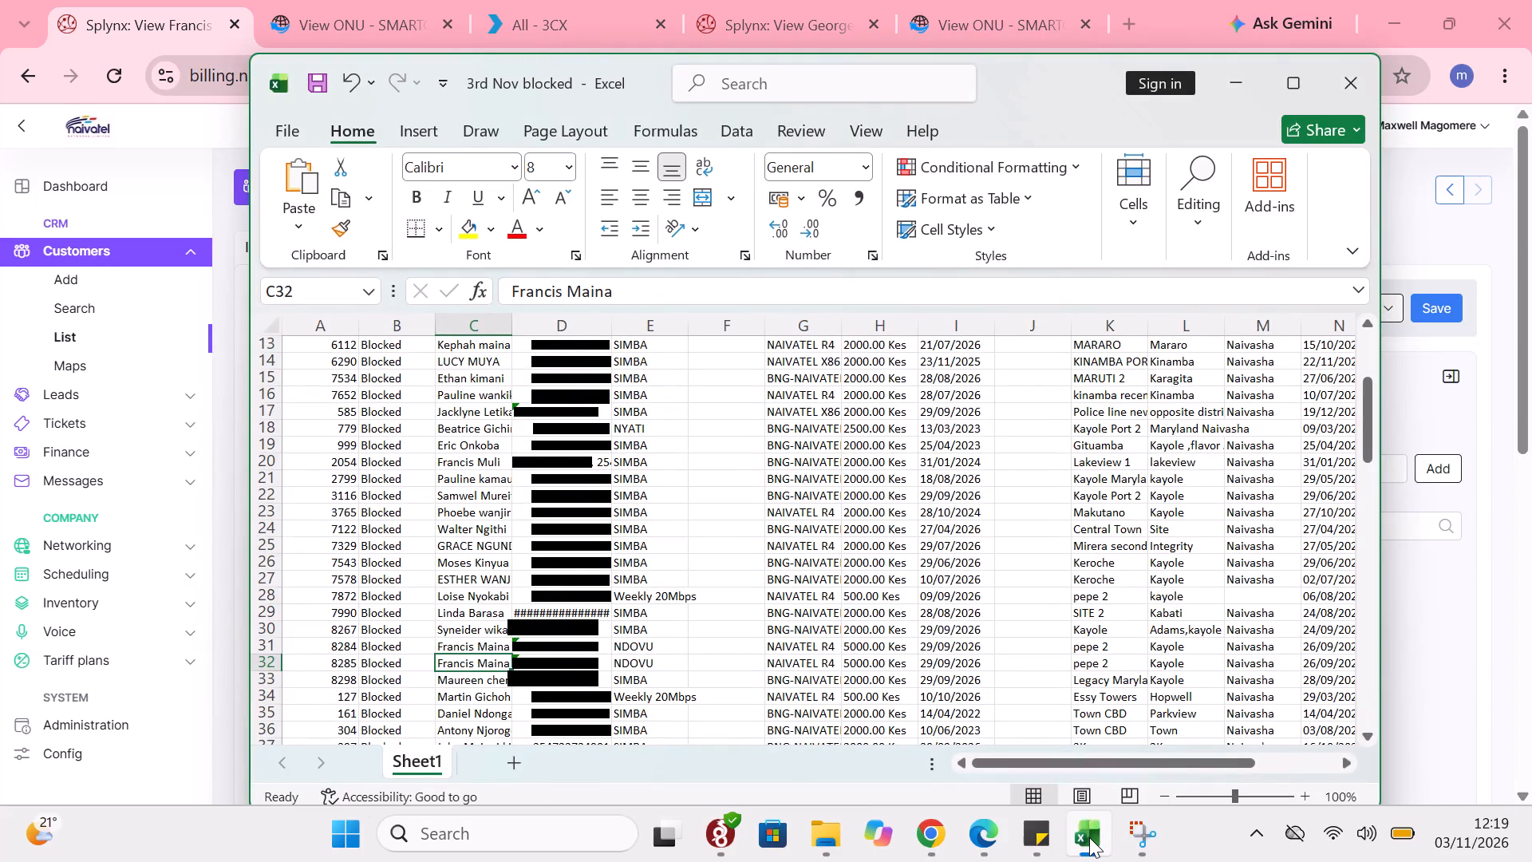
{"action": "left_click", "coordinate": [1089, 837]}
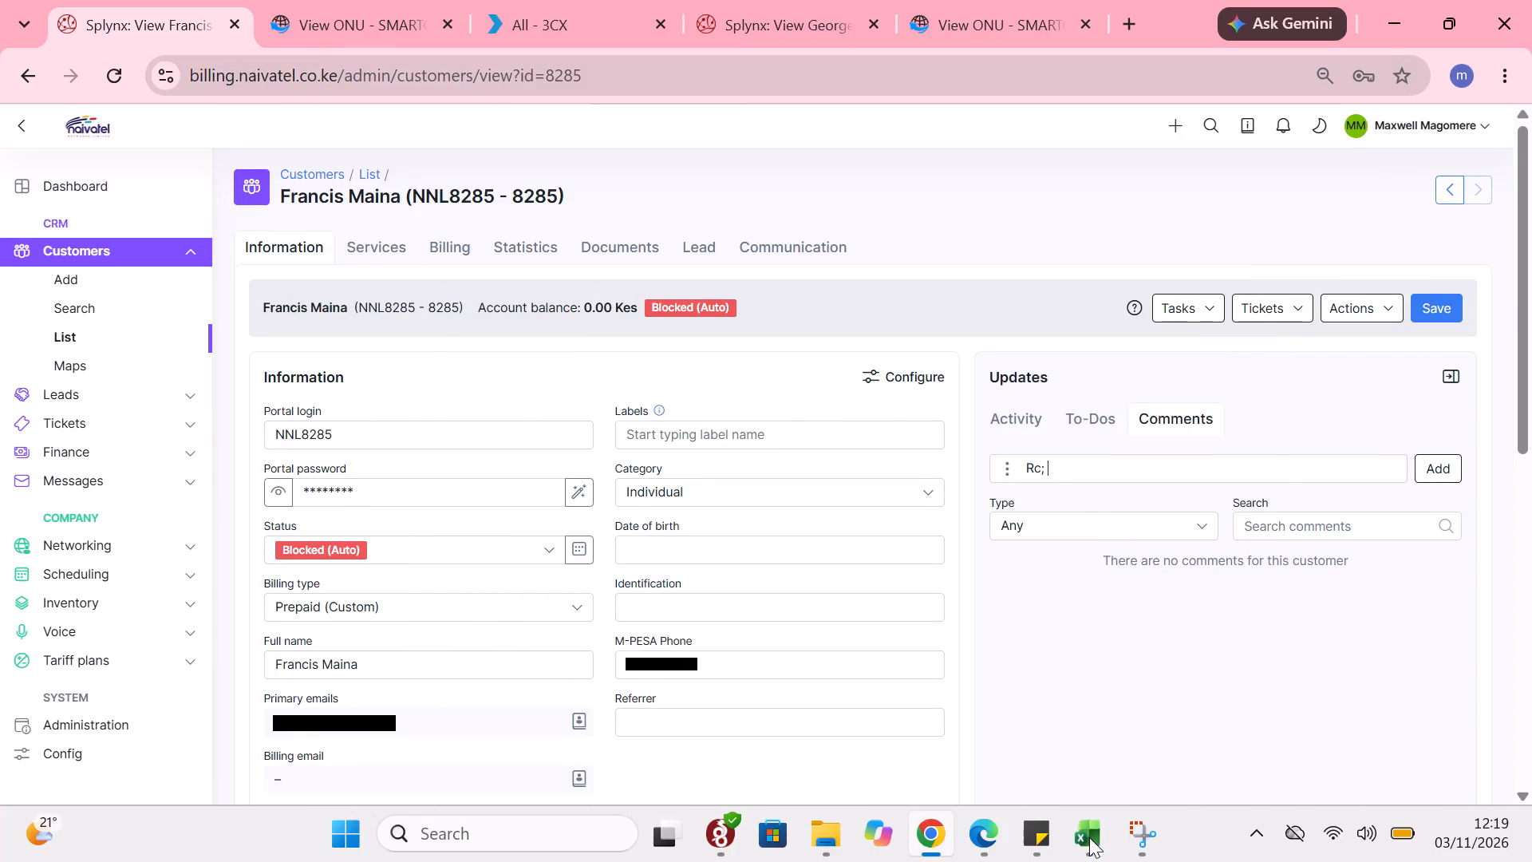
{"action": "type", "text": "client"}
{"action": "key", "text": "space"}
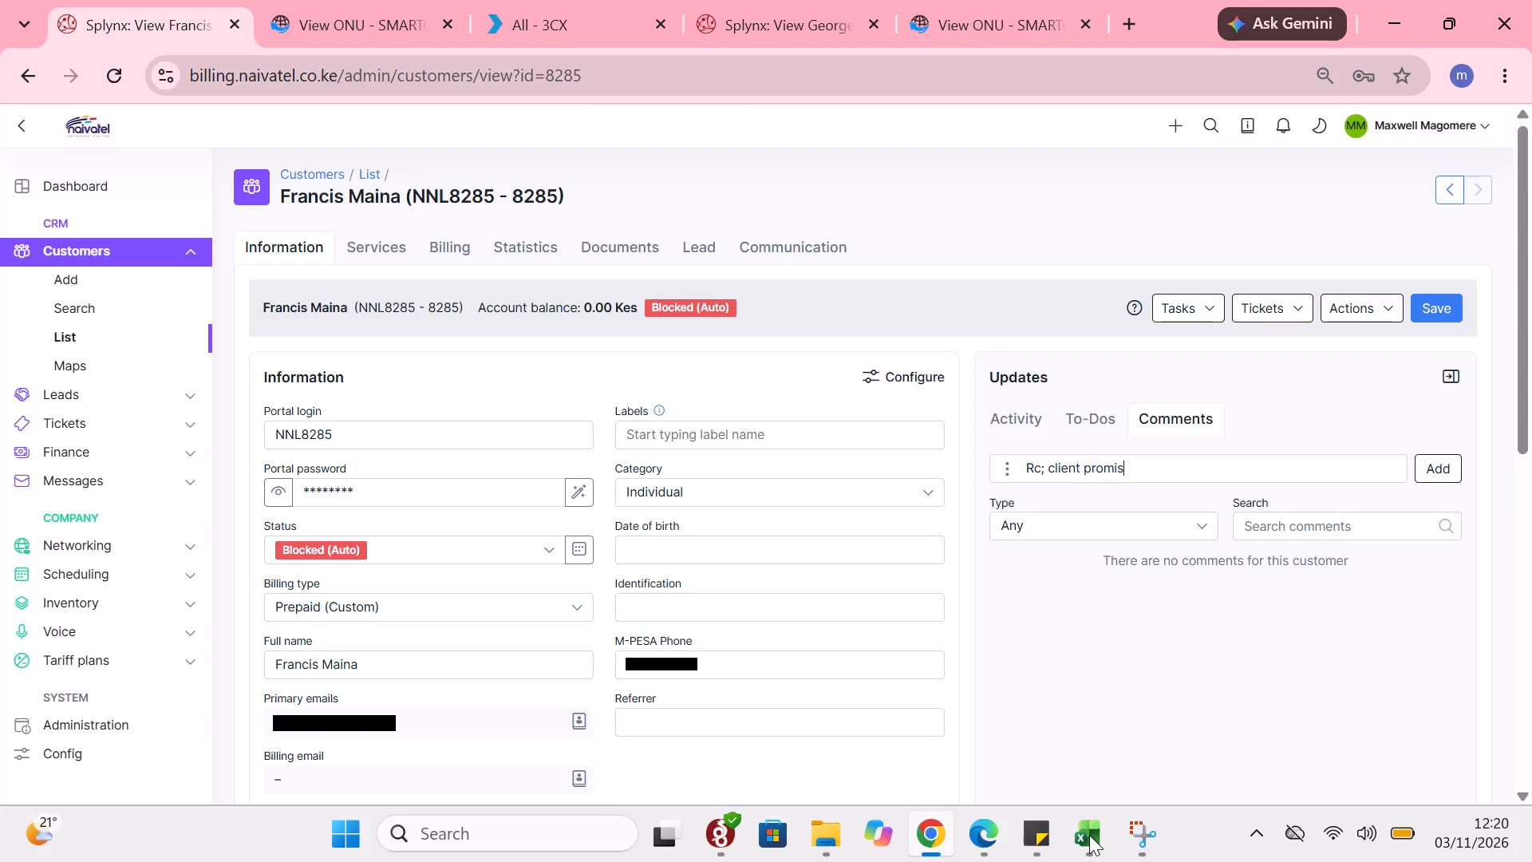
{"action": "key", "text": "y"}
{"action": "key", "text": "BackSpace"}
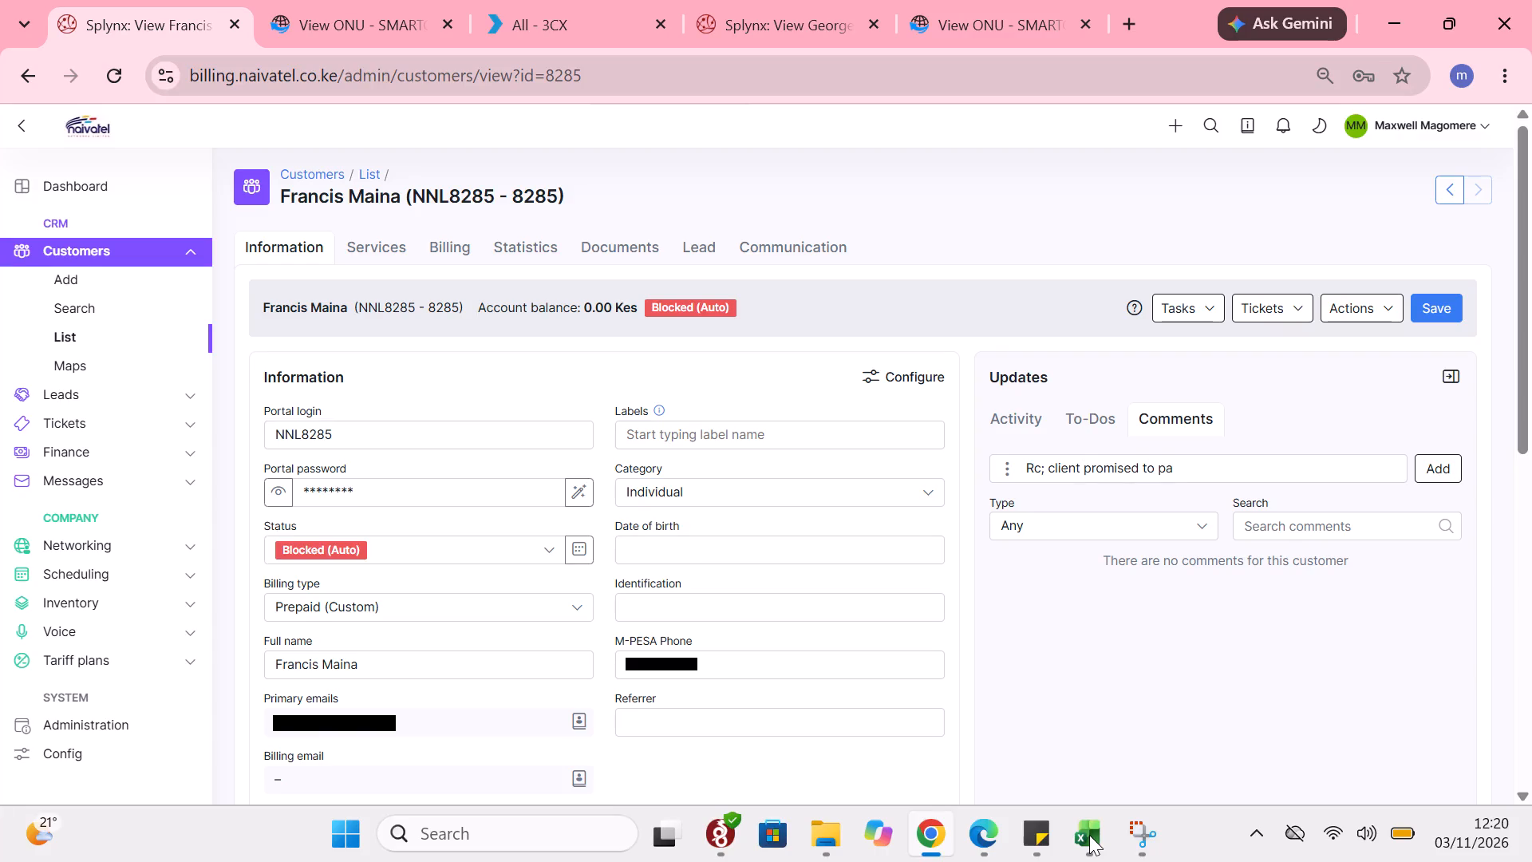
{"action": "key", "text": "Return"}
{"action": "left_click", "coordinate": [1085, 837]}
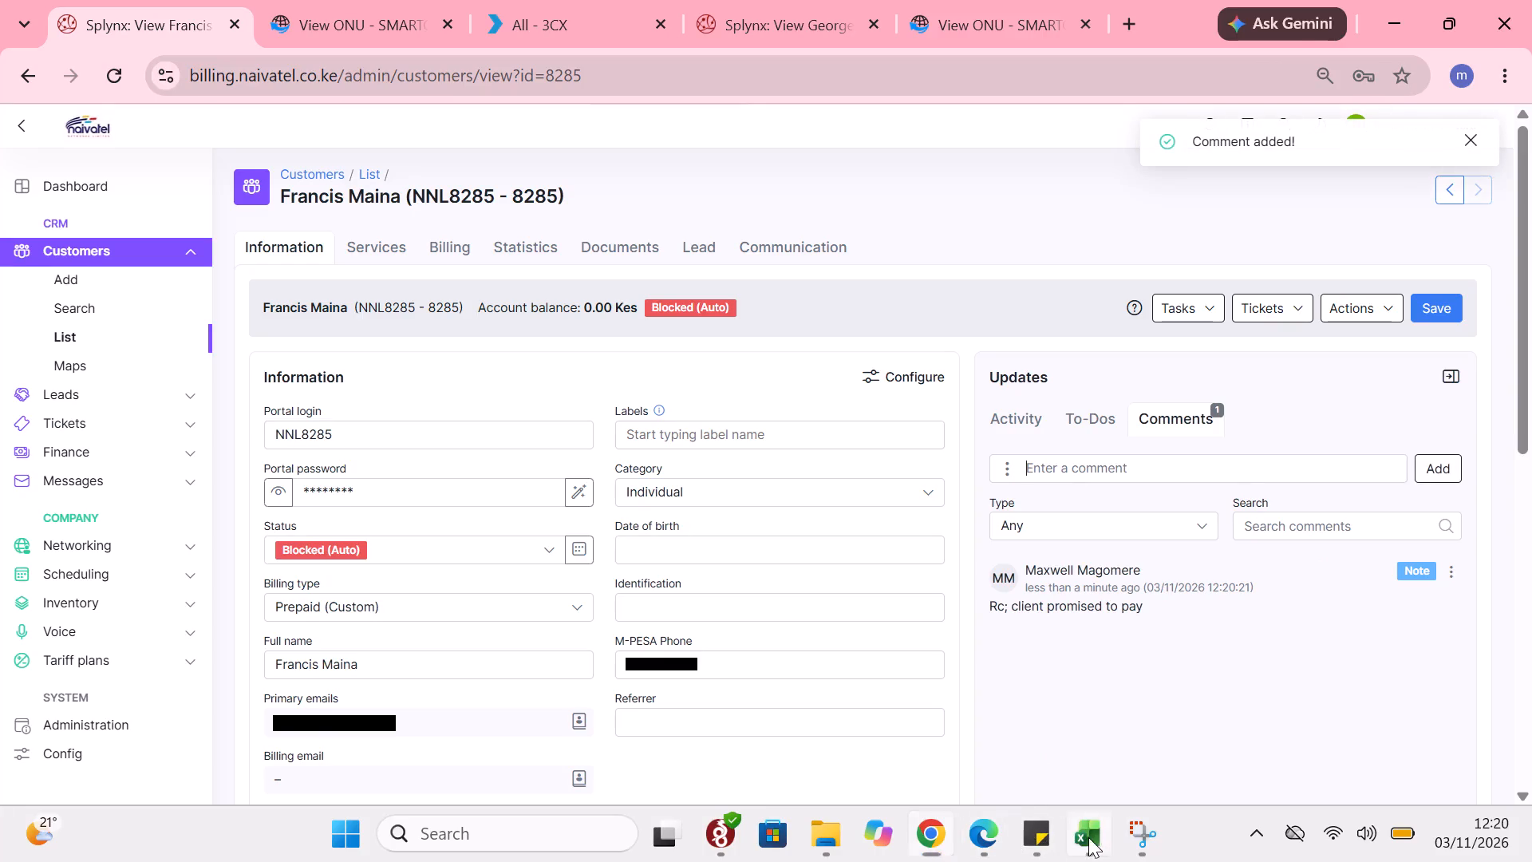
{"action": "left_click", "coordinate": [1093, 836]}
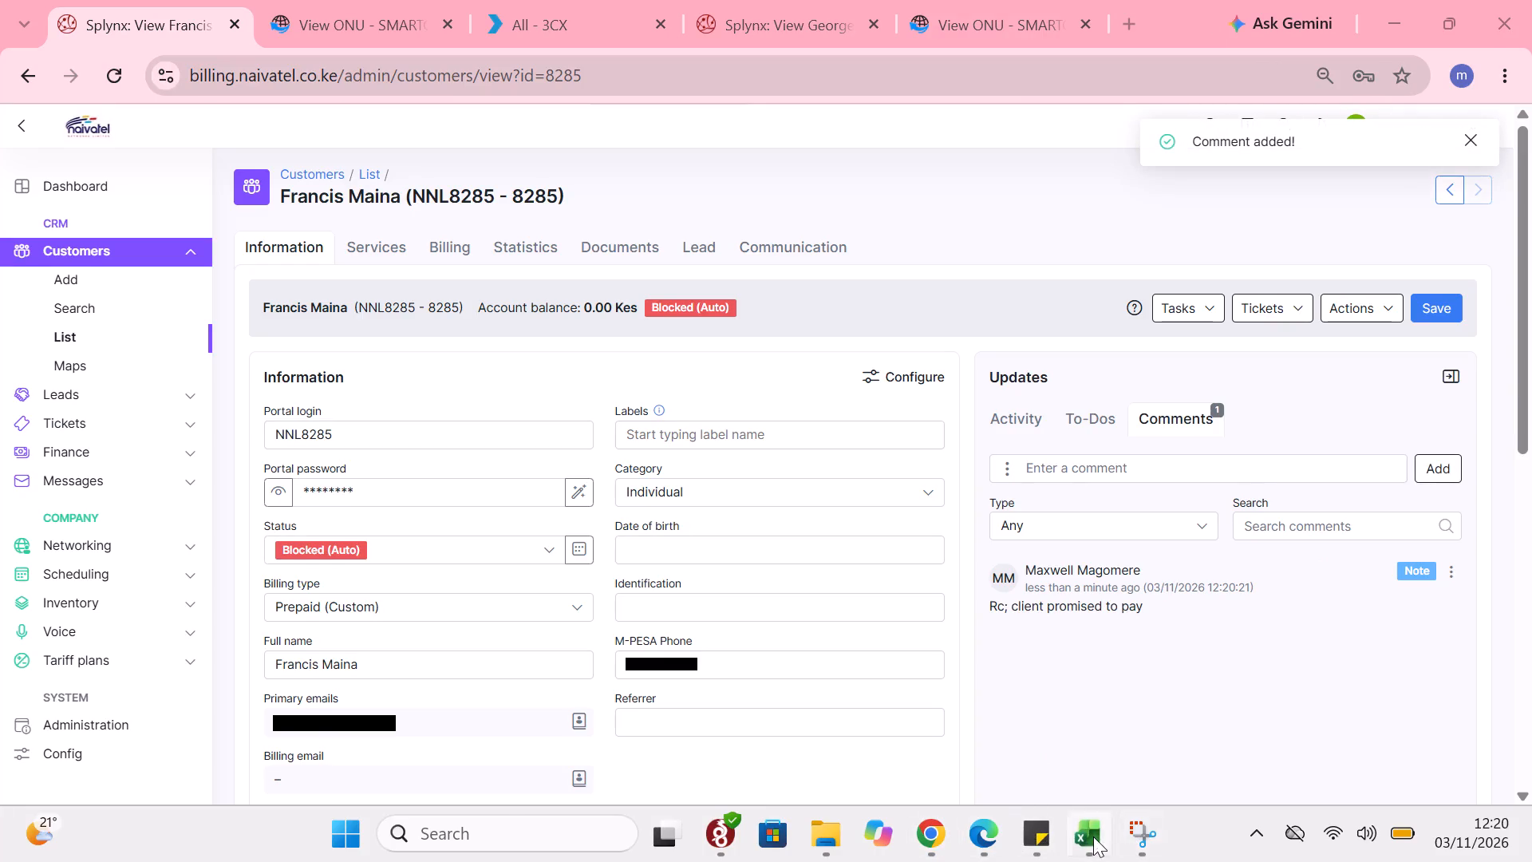
{"action": "key", "text": "Right"}
{"action": "key", "text": "Right"}
{"action": "key", "text": "Right"}
{"action": "key", "text": "Right"}
{"action": "key", "text": "Right"}
{"action": "key", "text": "Right"}
{"action": "key", "text": "Right"}
{"action": "key", "text": "Right"}
{"action": "key", "text": "Right"}
{"action": "key", "text": "Right"}
{"action": "key", "text": "Right"}
{"action": "key", "text": "Right"}
{"action": "key", "text": "Right"}
{"action": "key", "text": "Right"}
{"action": "key", "text": "Right"}
{"action": "key", "text": "Right"}
{"action": "key", "text": "Right"}
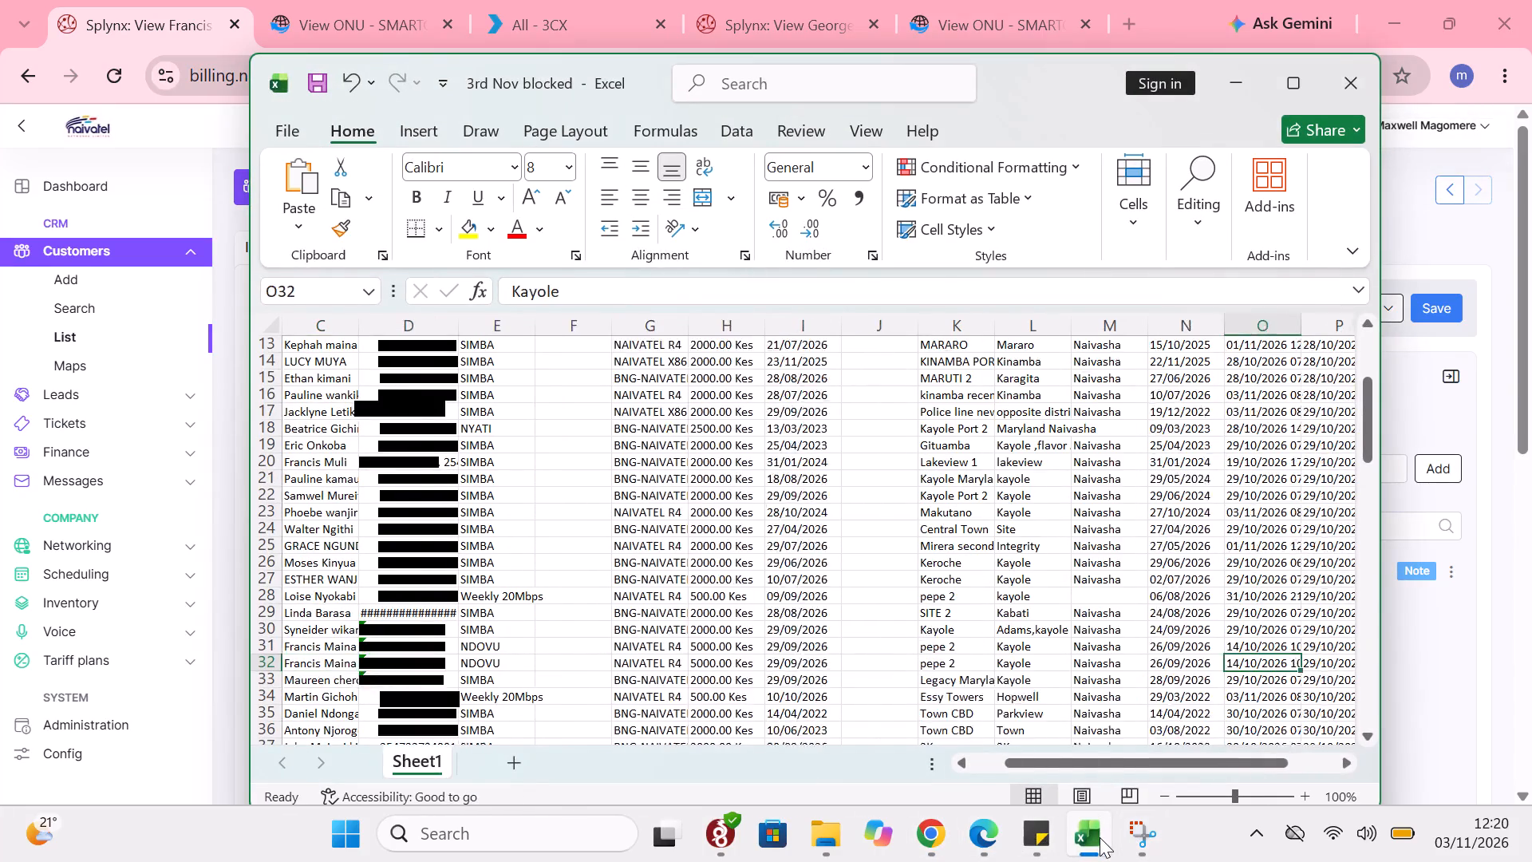
{"action": "type", "text": "pro"}
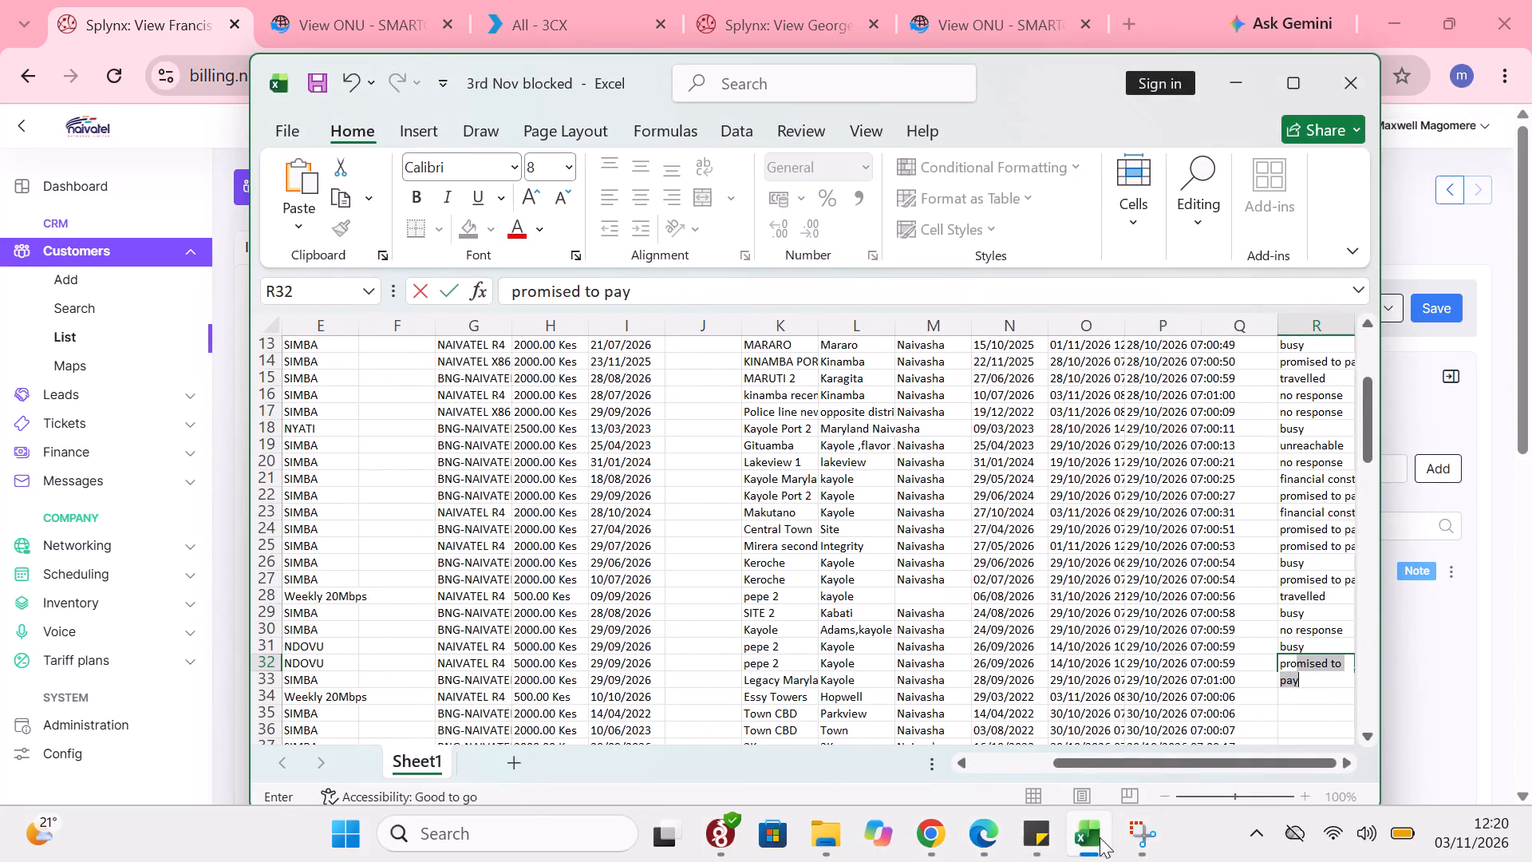
{"action": "key", "text": "Return"}
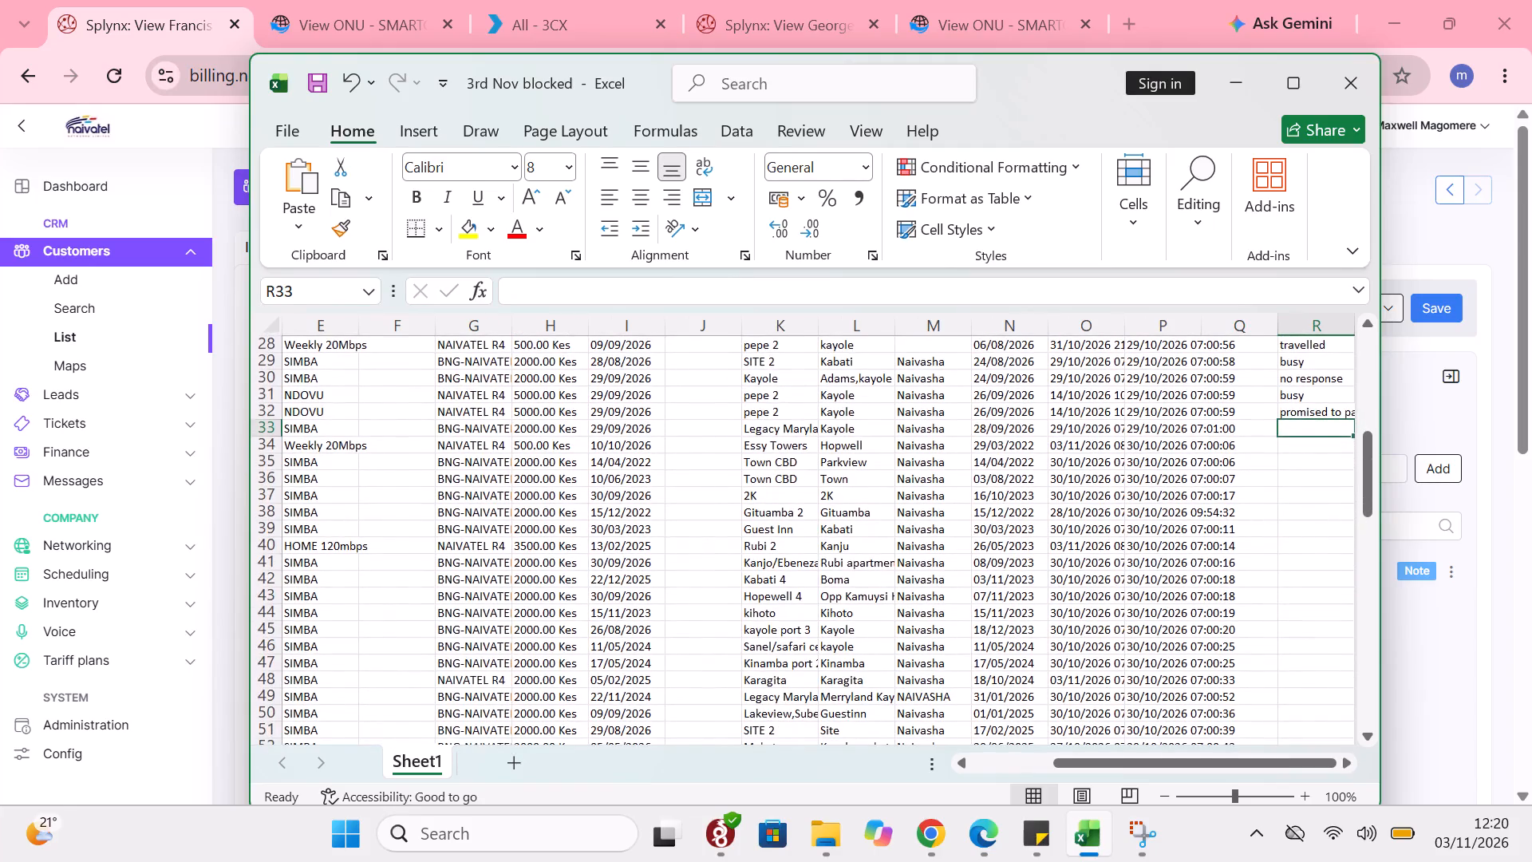
{"action": "key", "text": "Right"}
{"action": "key", "text": "Left"}
{"action": "key", "text": "Left"}
{"action": "key", "text": "Left"}
{"action": "key", "text": "Left"}
{"action": "key", "text": "Left"}
{"action": "key", "text": "Left"}
{"action": "key", "text": "Left"}
{"action": "key", "text": "Left"}
{"action": "key", "text": "Left"}
{"action": "key", "text": "Left"}
{"action": "key", "text": "Left"}
{"action": "key", "text": "Left"}
{"action": "key", "text": "Left"}
{"action": "key", "text": "Left"}
{"action": "key", "text": "Left"}
{"action": "key", "text": "Left"}
{"action": "key", "text": "Left"}
{"action": "key", "text": "Left"}
{"action": "key", "text": "Left"}
{"action": "key", "text": "Left"}
{"action": "key", "text": "Left"}
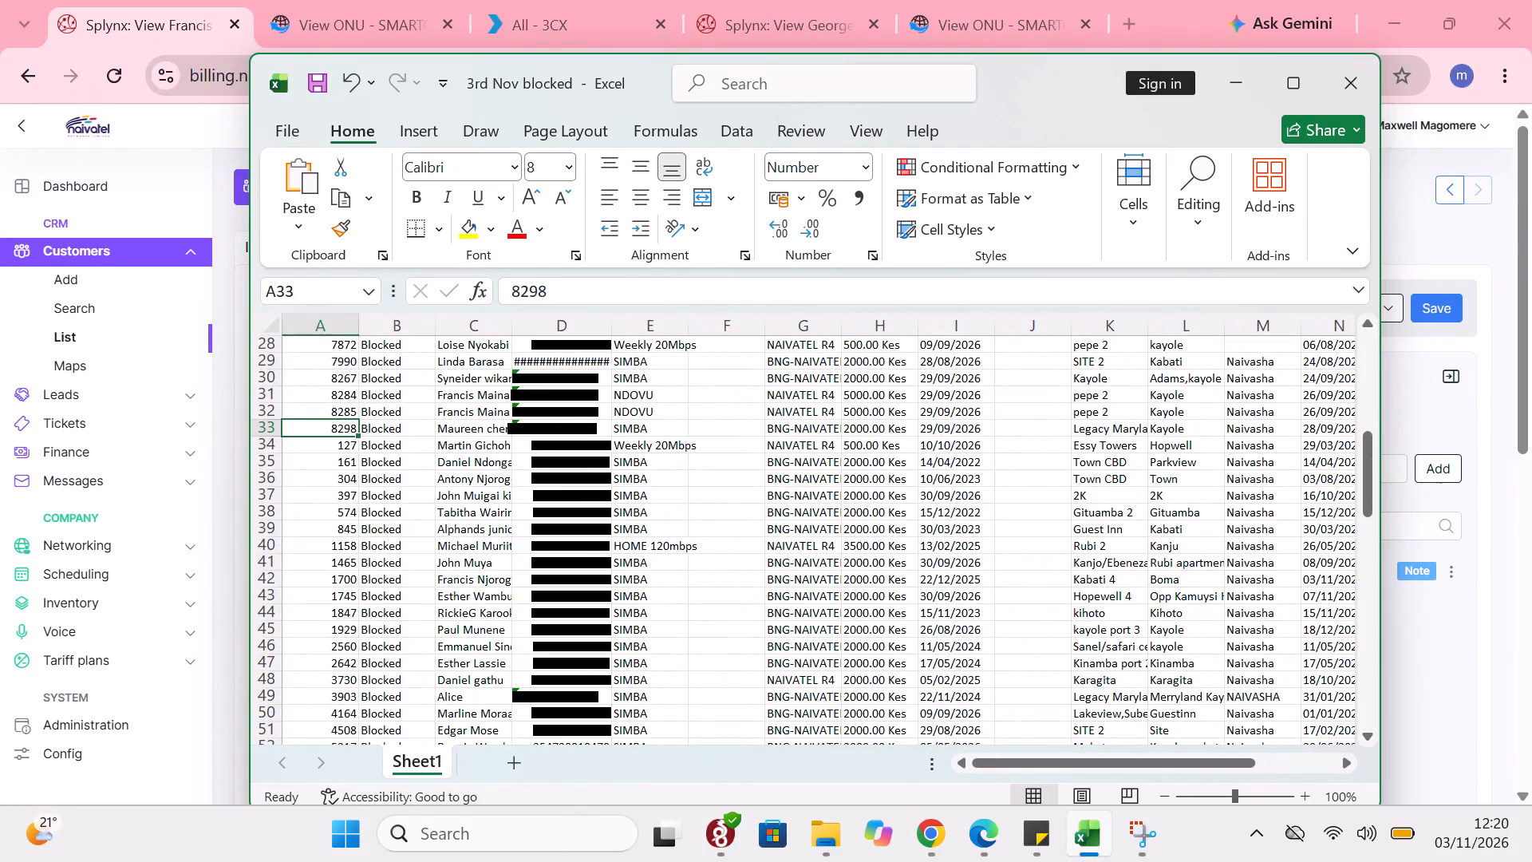
{"action": "key", "text": "Right"}
{"action": "key", "text": "Right"}
{"action": "key", "text": "Left"}
{"action": "key", "text": "Left"}
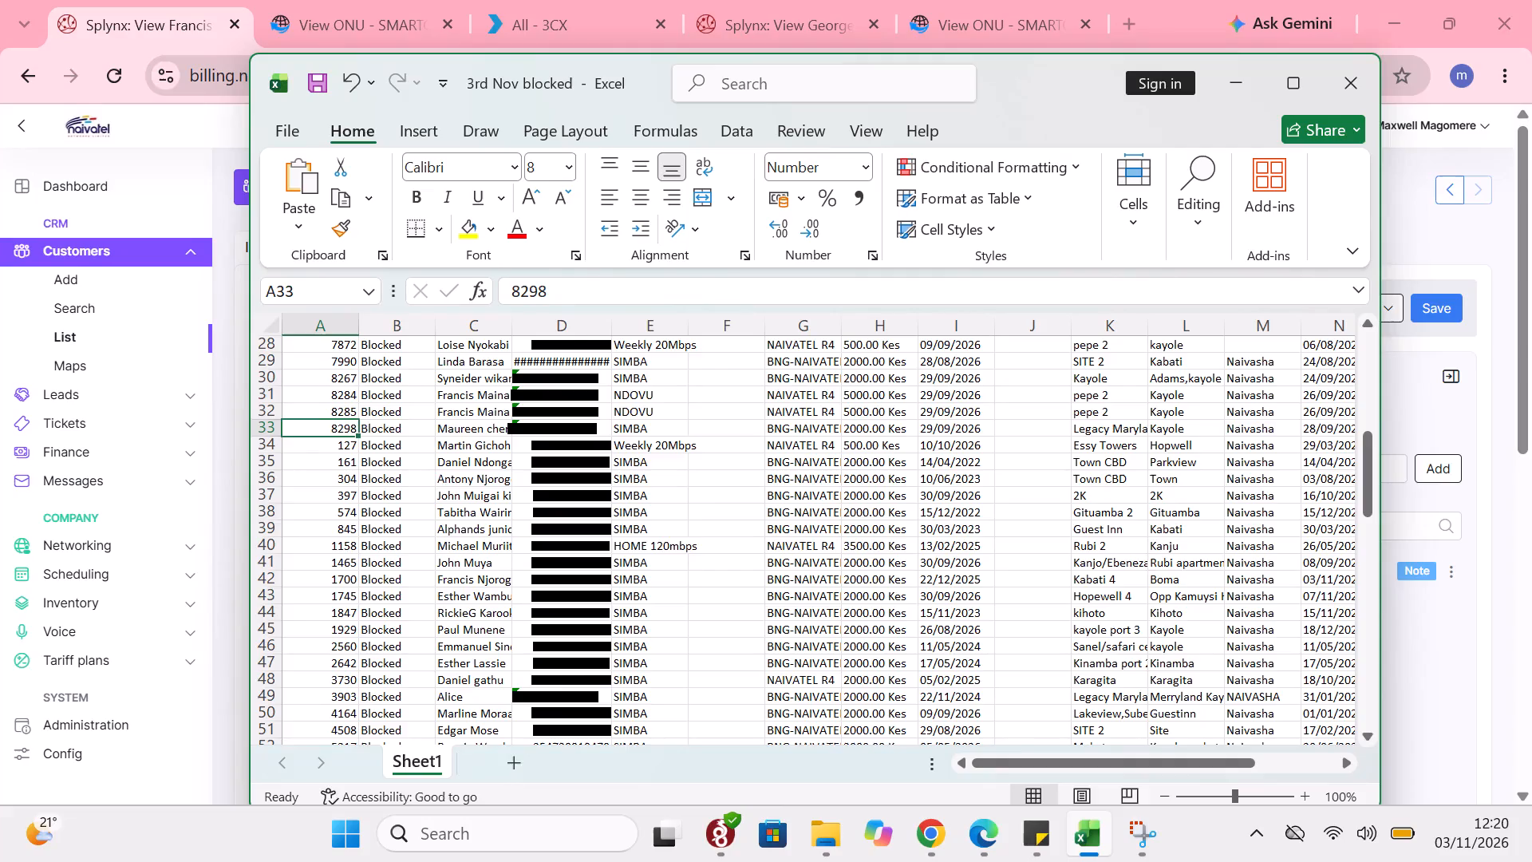
{"action": "key", "text": "ctrl+c"}
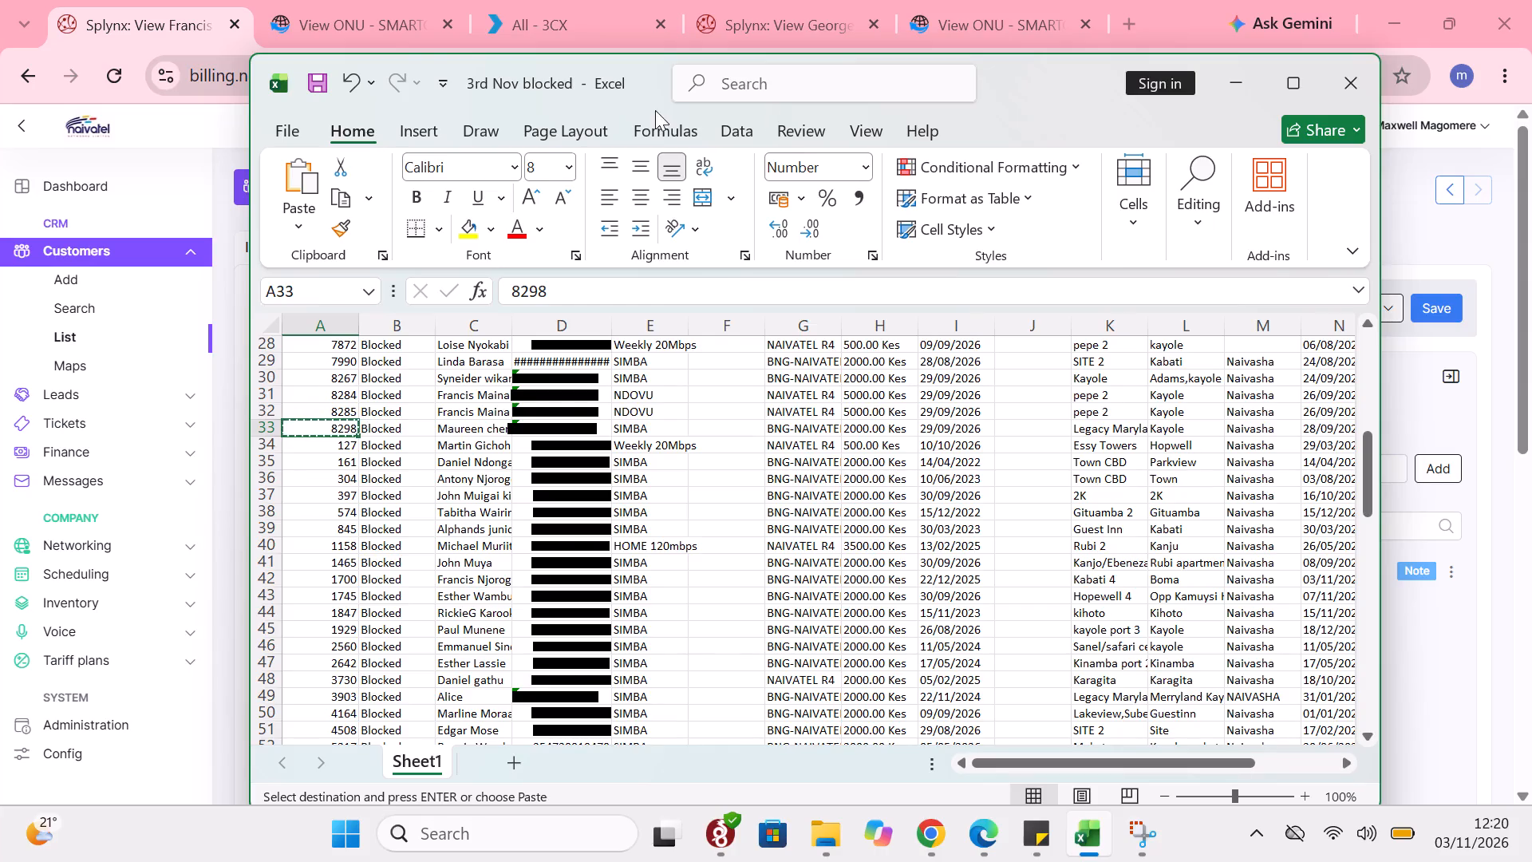
{"action": "left_click", "coordinate": [74, 344]}
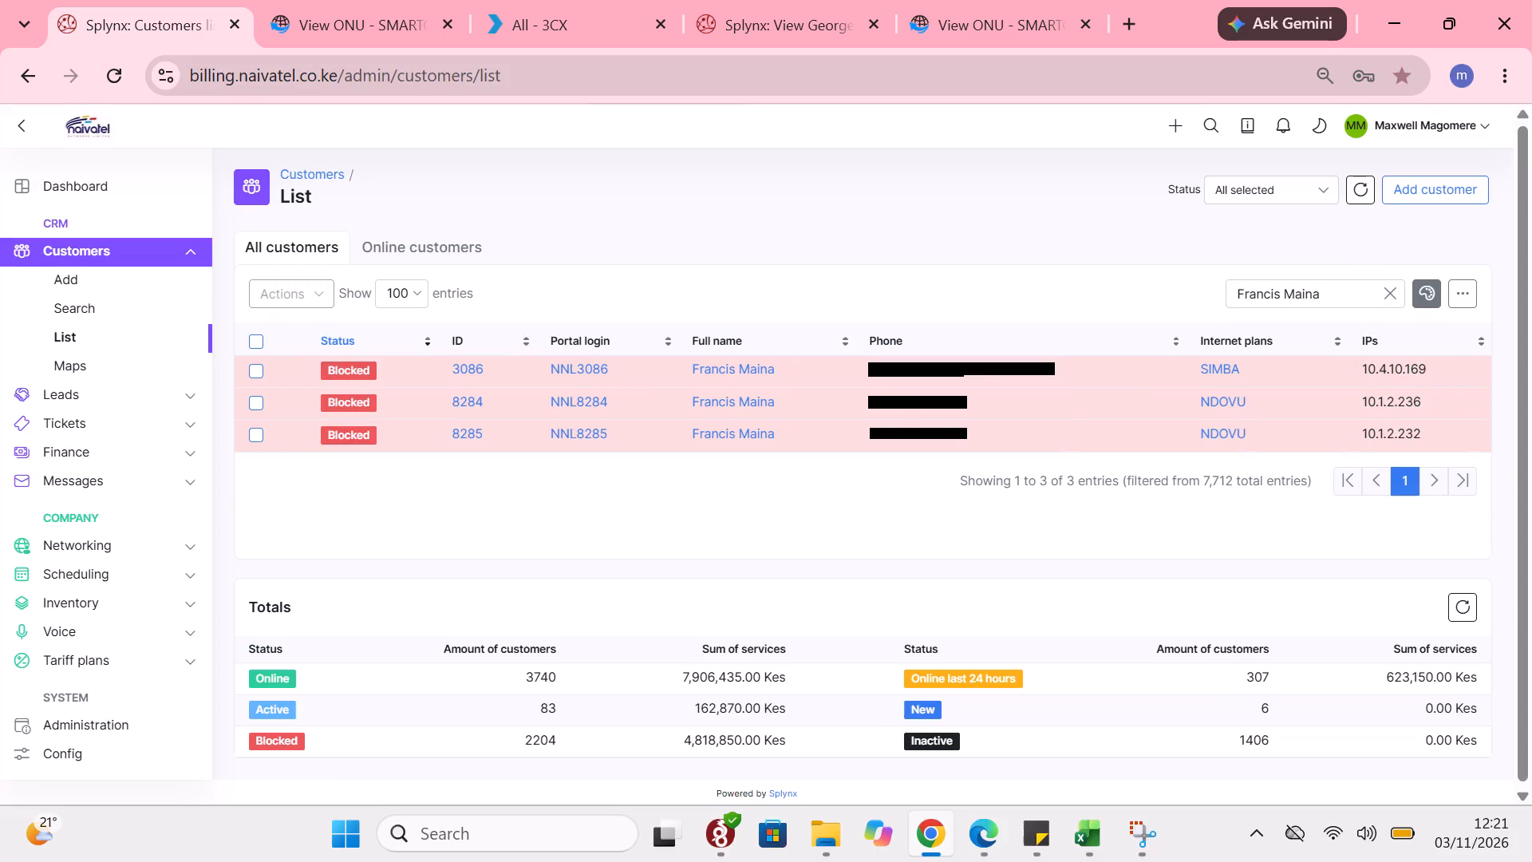
{"action": "triple_click", "coordinate": [1285, 282]}
{"action": "right_click", "coordinate": [1285, 280]}
{"action": "left_click", "coordinate": [1020, 382]}
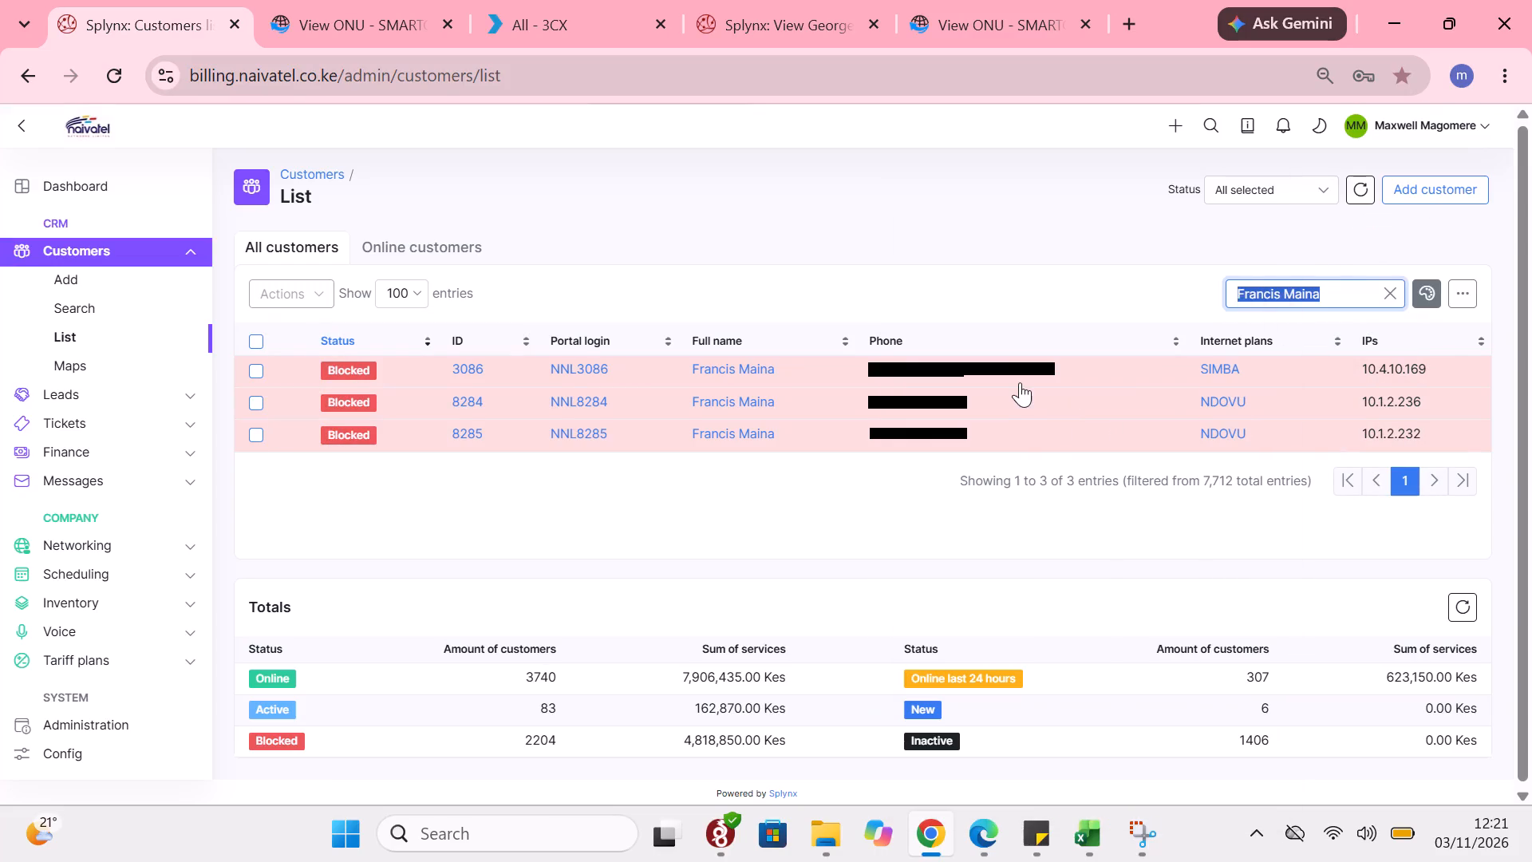
{"action": "key", "text": "Return"}
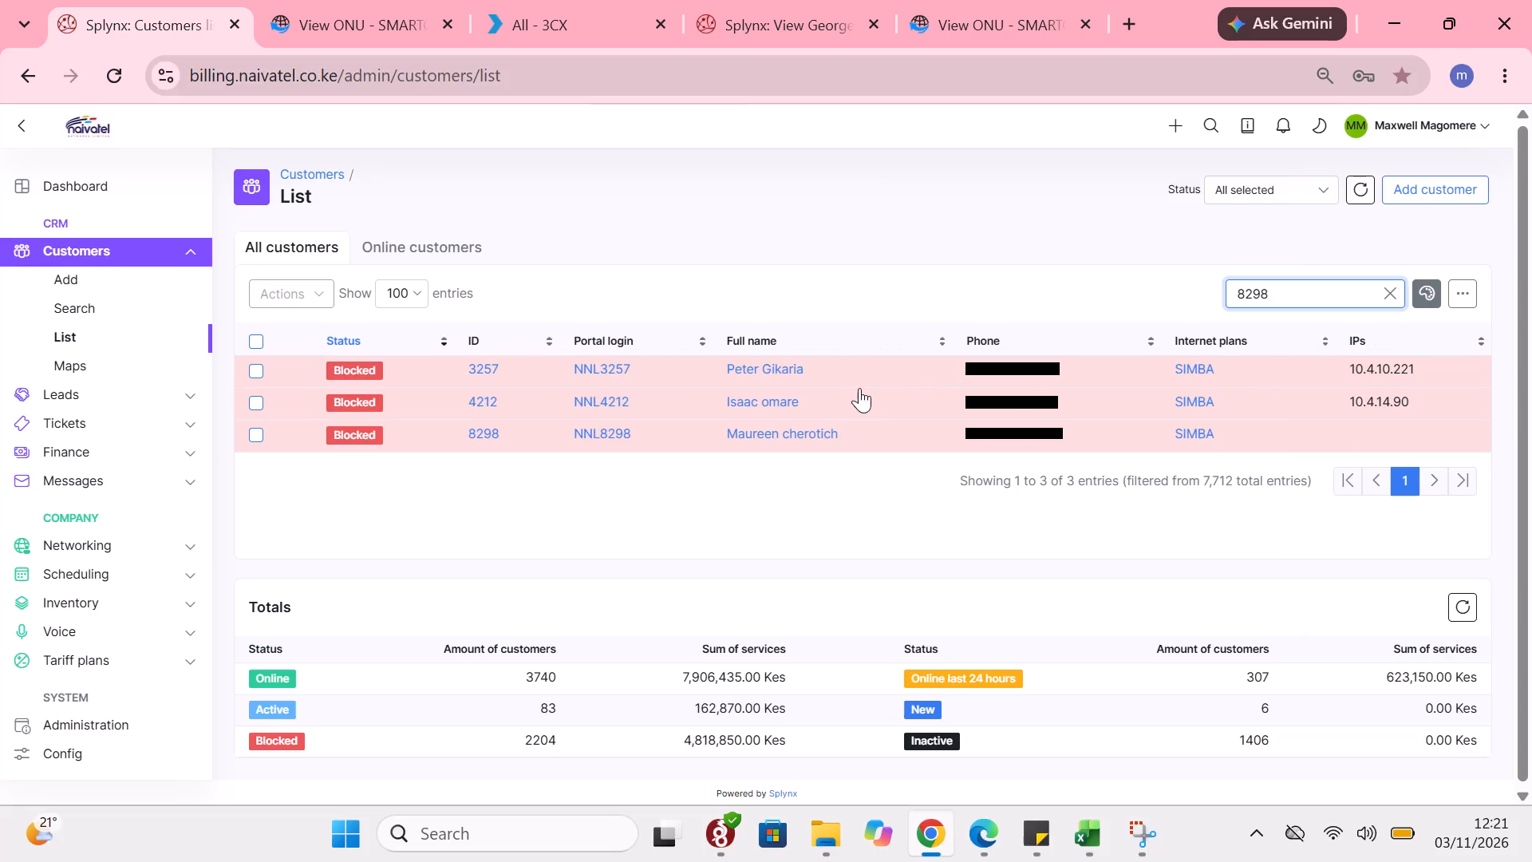
{"action": "left_click", "coordinate": [1075, 844]}
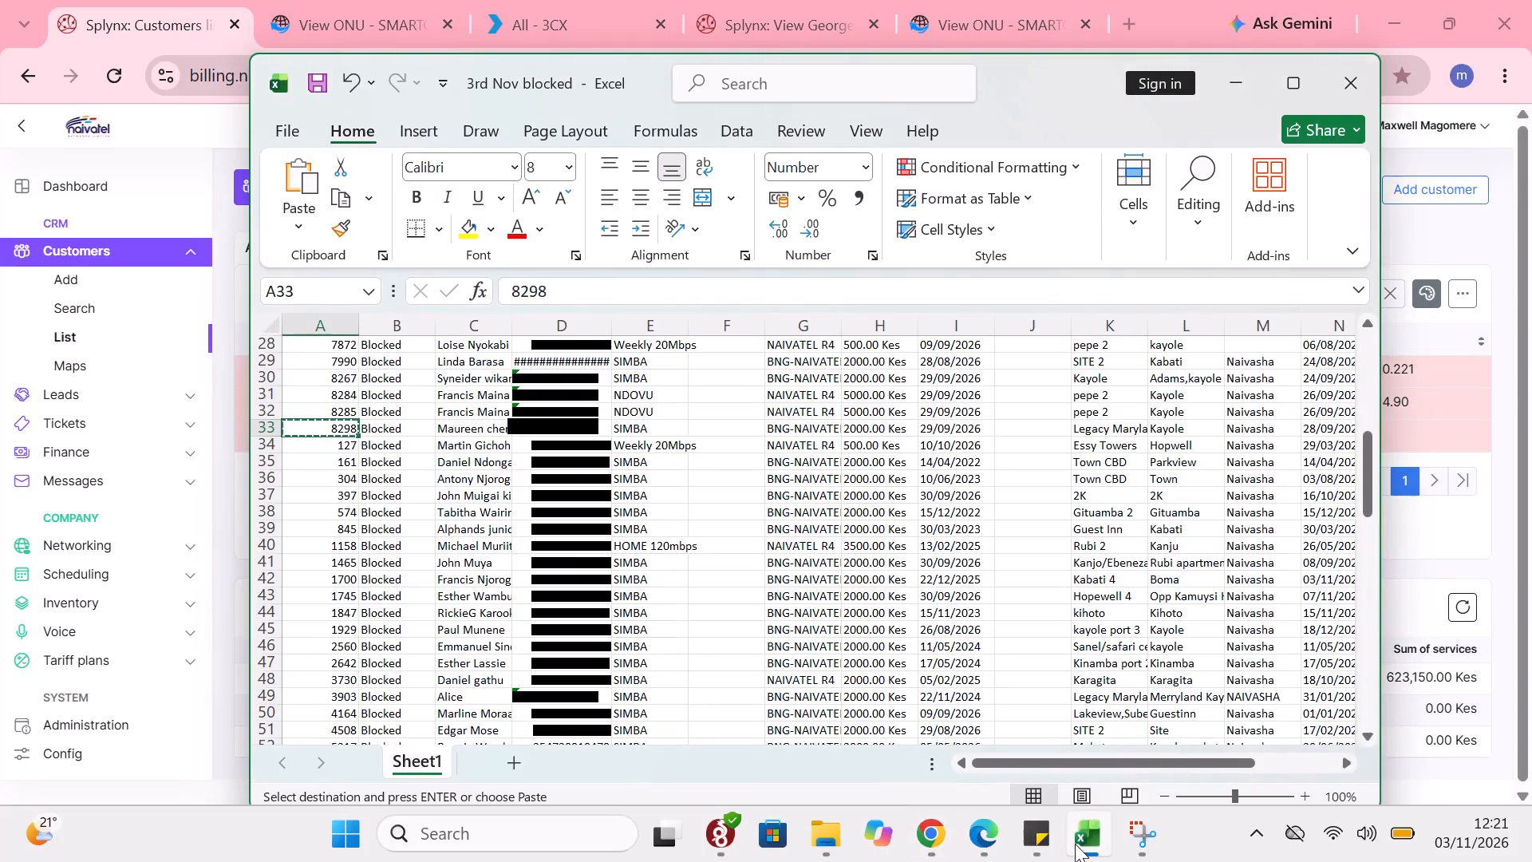
{"action": "left_click", "coordinate": [1075, 844]}
{"action": "left_click", "coordinate": [799, 433]}
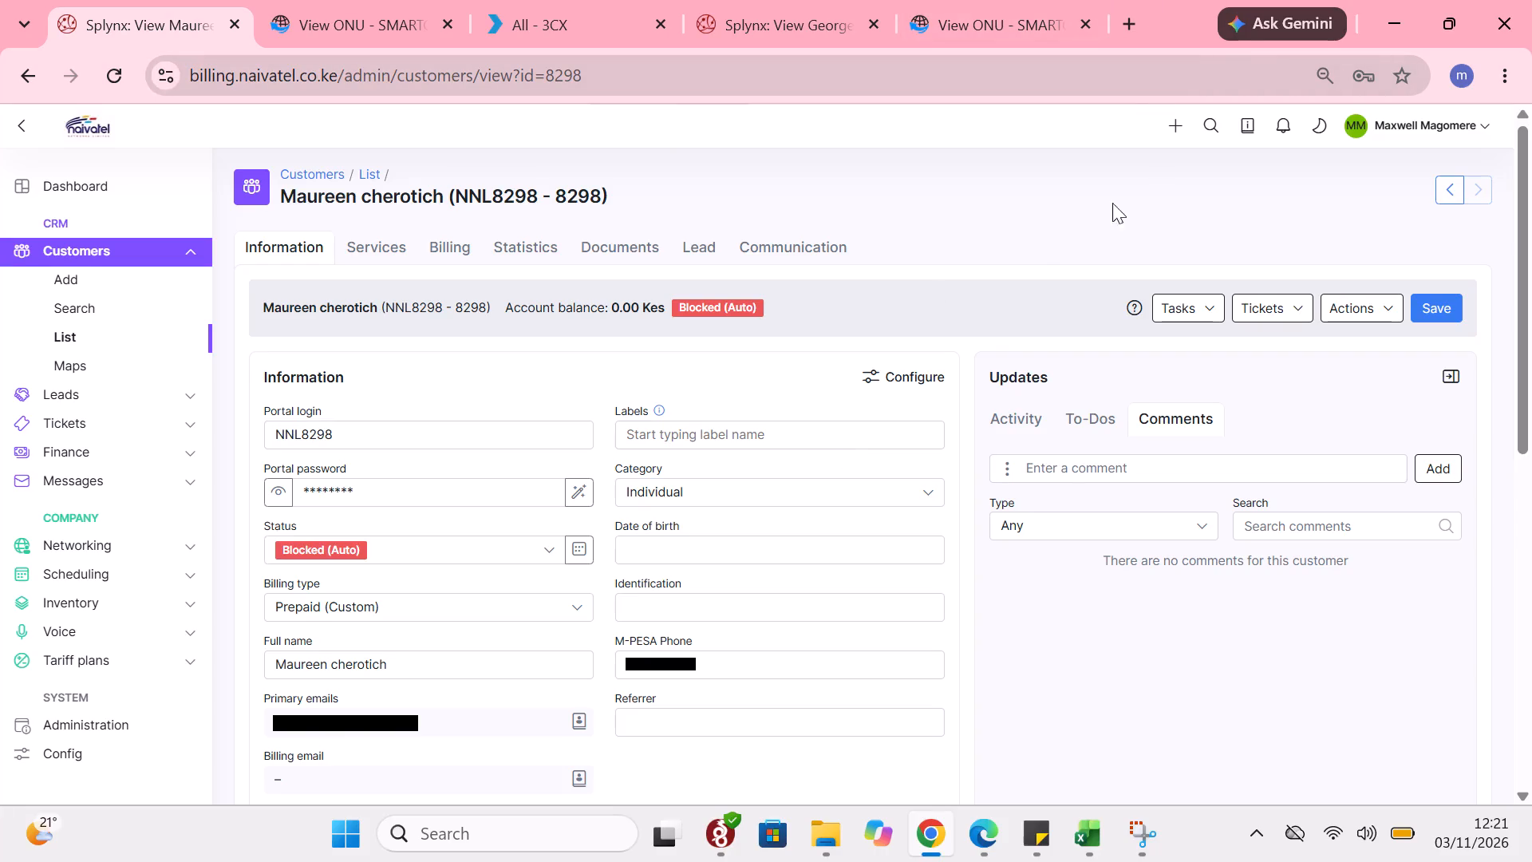
{"action": "triple_click", "coordinate": [640, 650]}
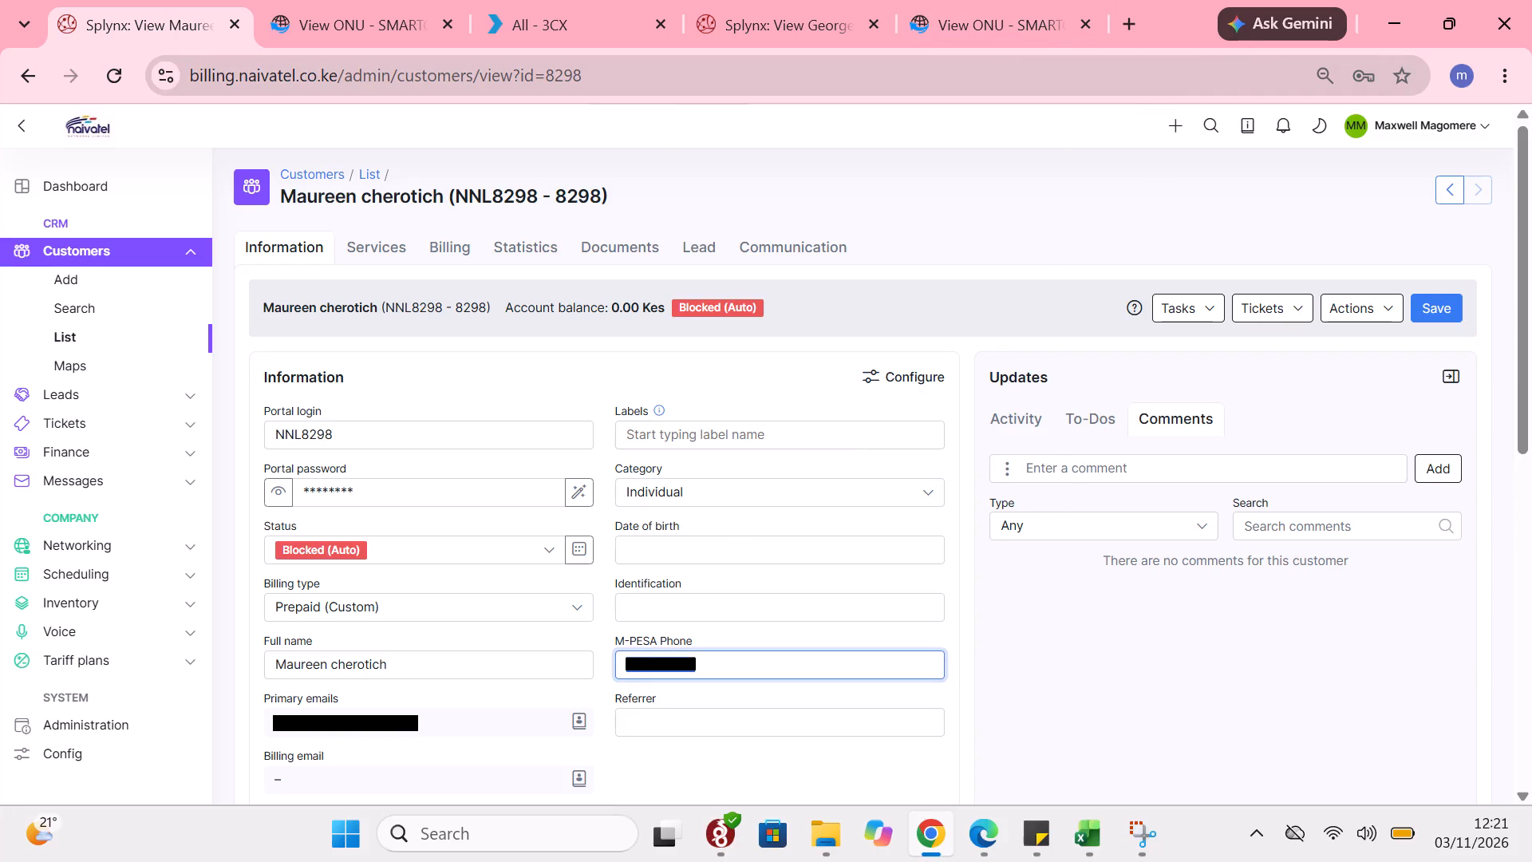
{"action": "right_click", "coordinate": [640, 650]}
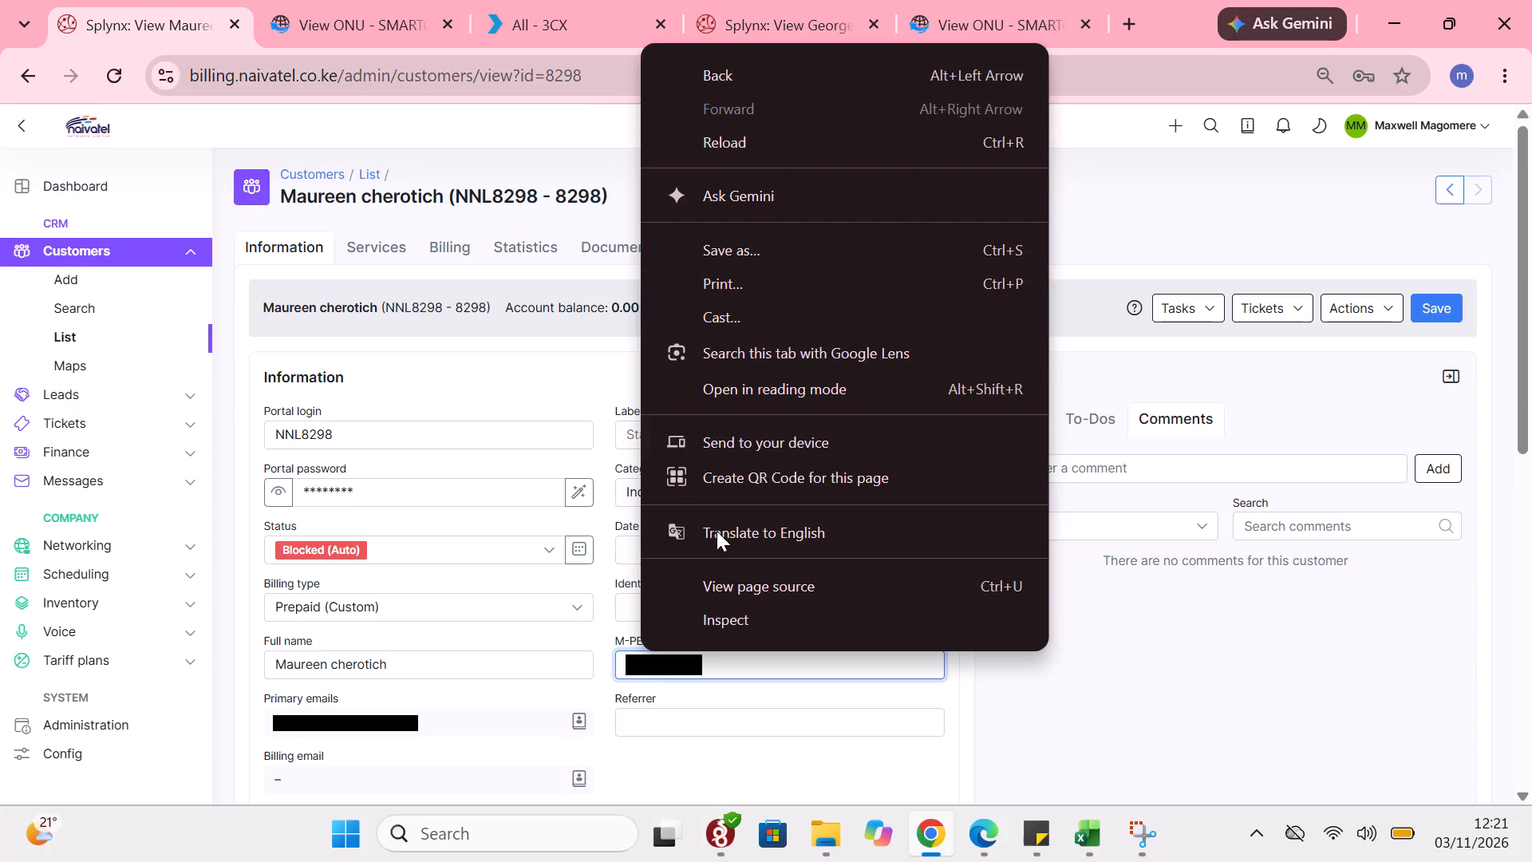
{"action": "right_click", "coordinate": [693, 659]}
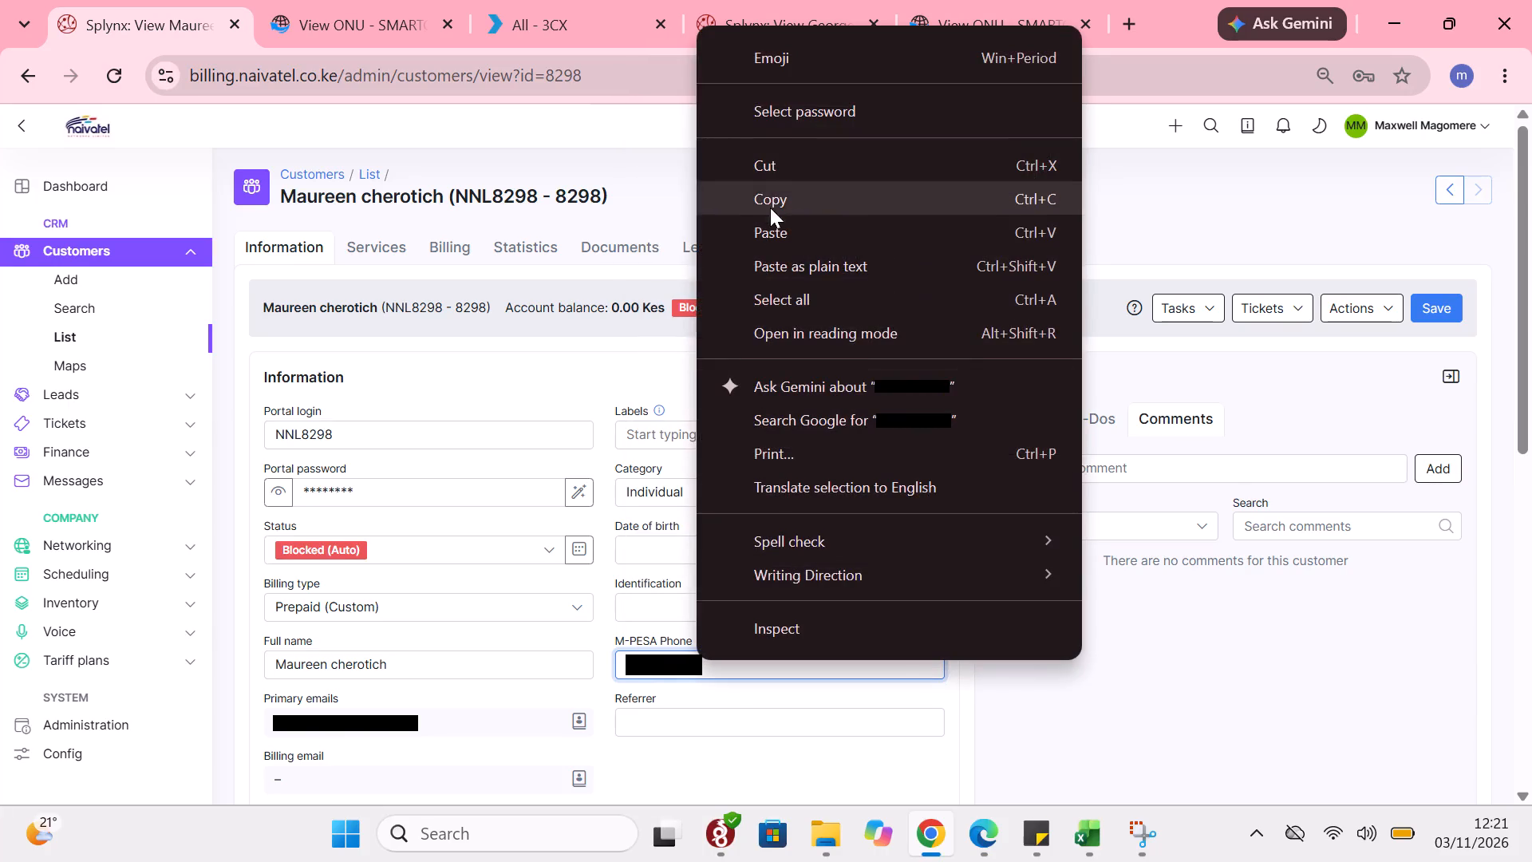
{"action": "left_click", "coordinate": [772, 198]}
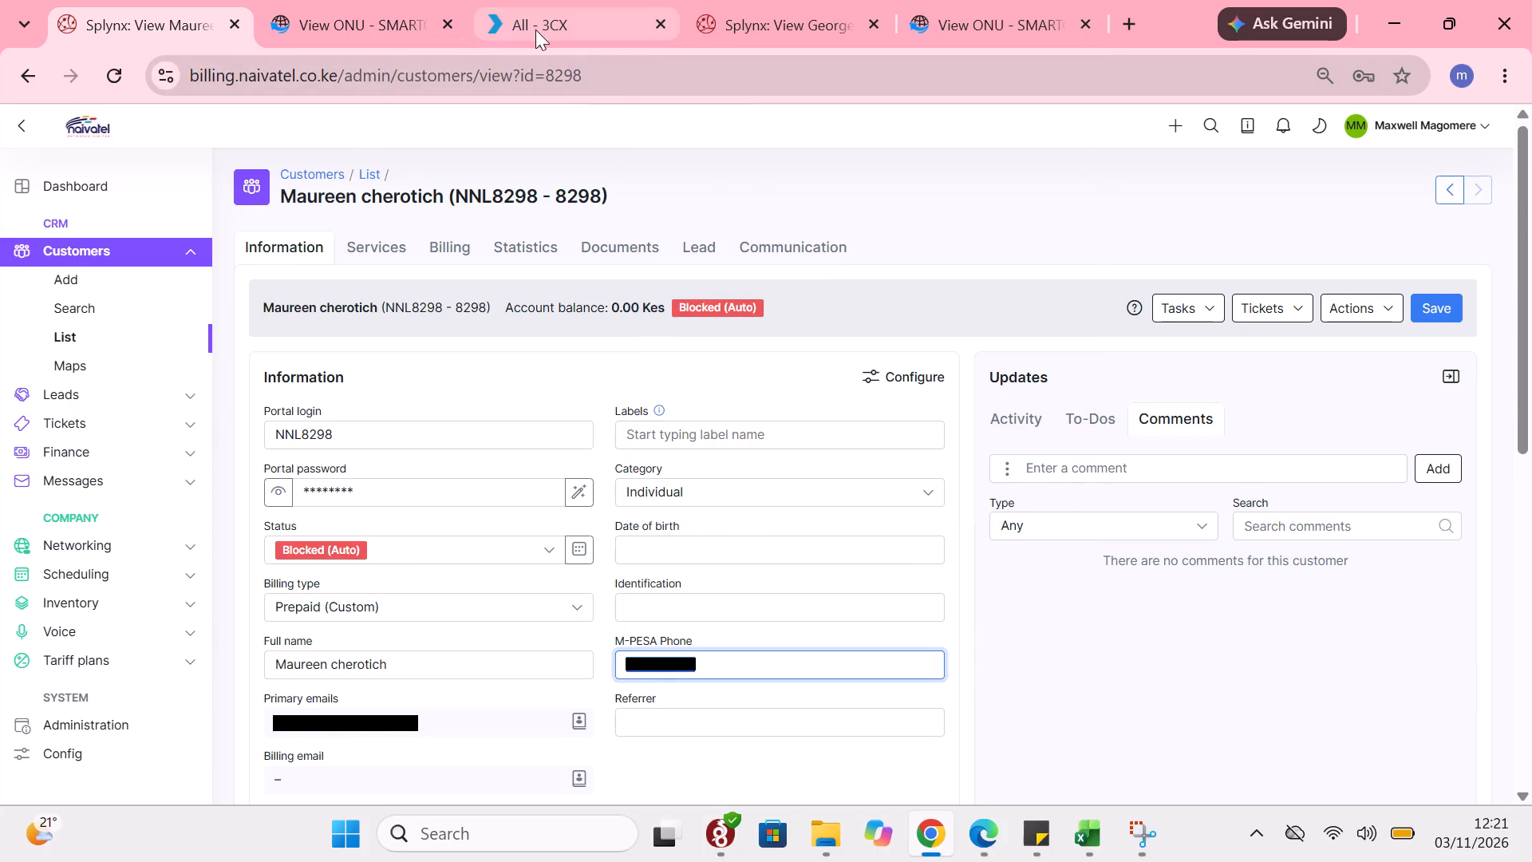
{"action": "left_click", "coordinate": [537, 29]}
{"action": "left_click", "coordinate": [1374, 136]}
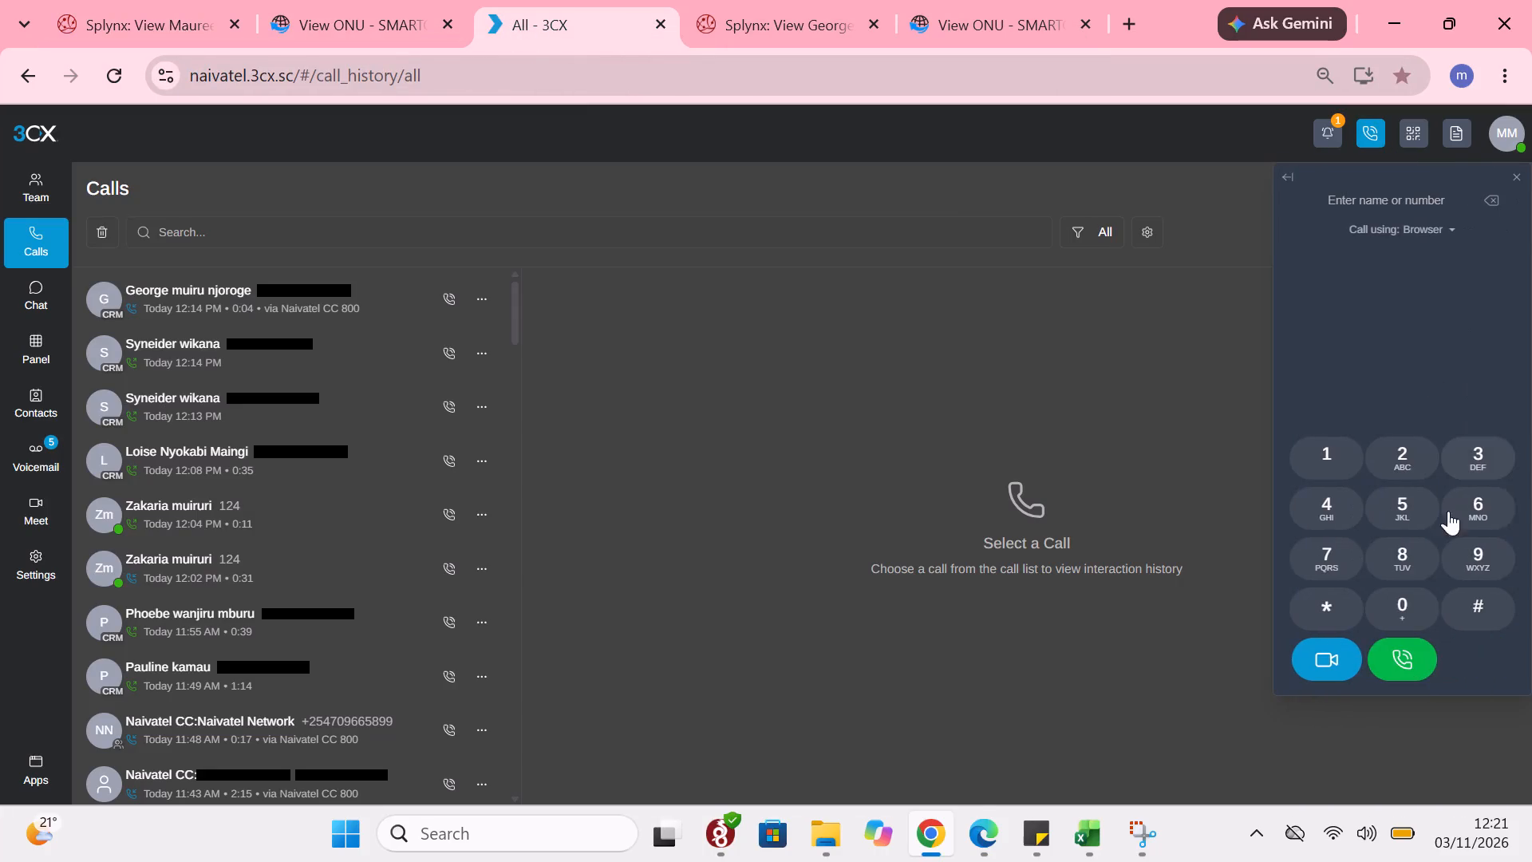
{"action": "left_click", "coordinate": [1416, 608]}
{"action": "right_click", "coordinate": [1412, 196]}
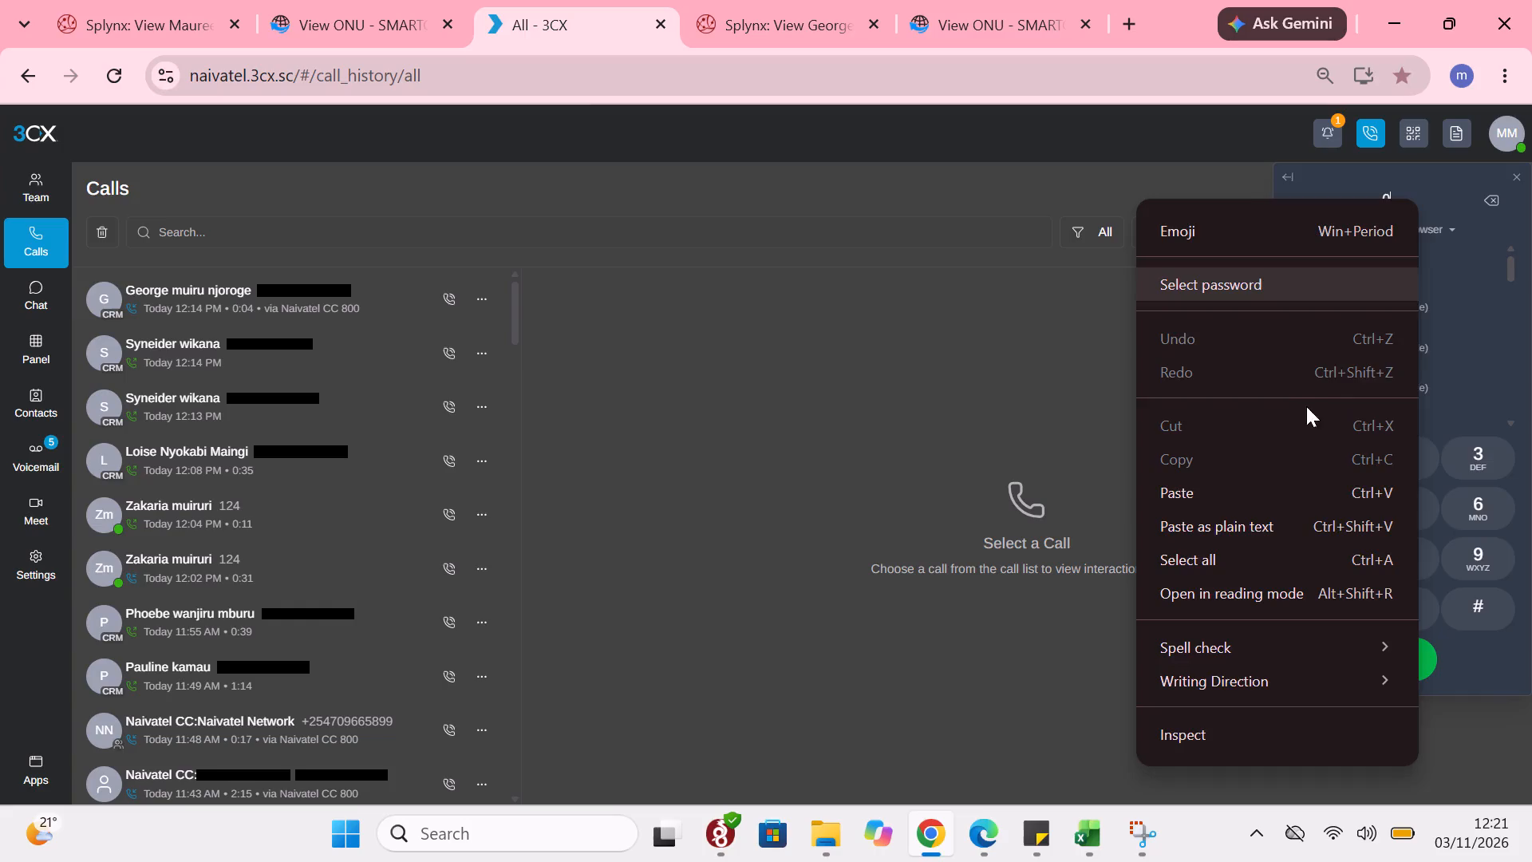
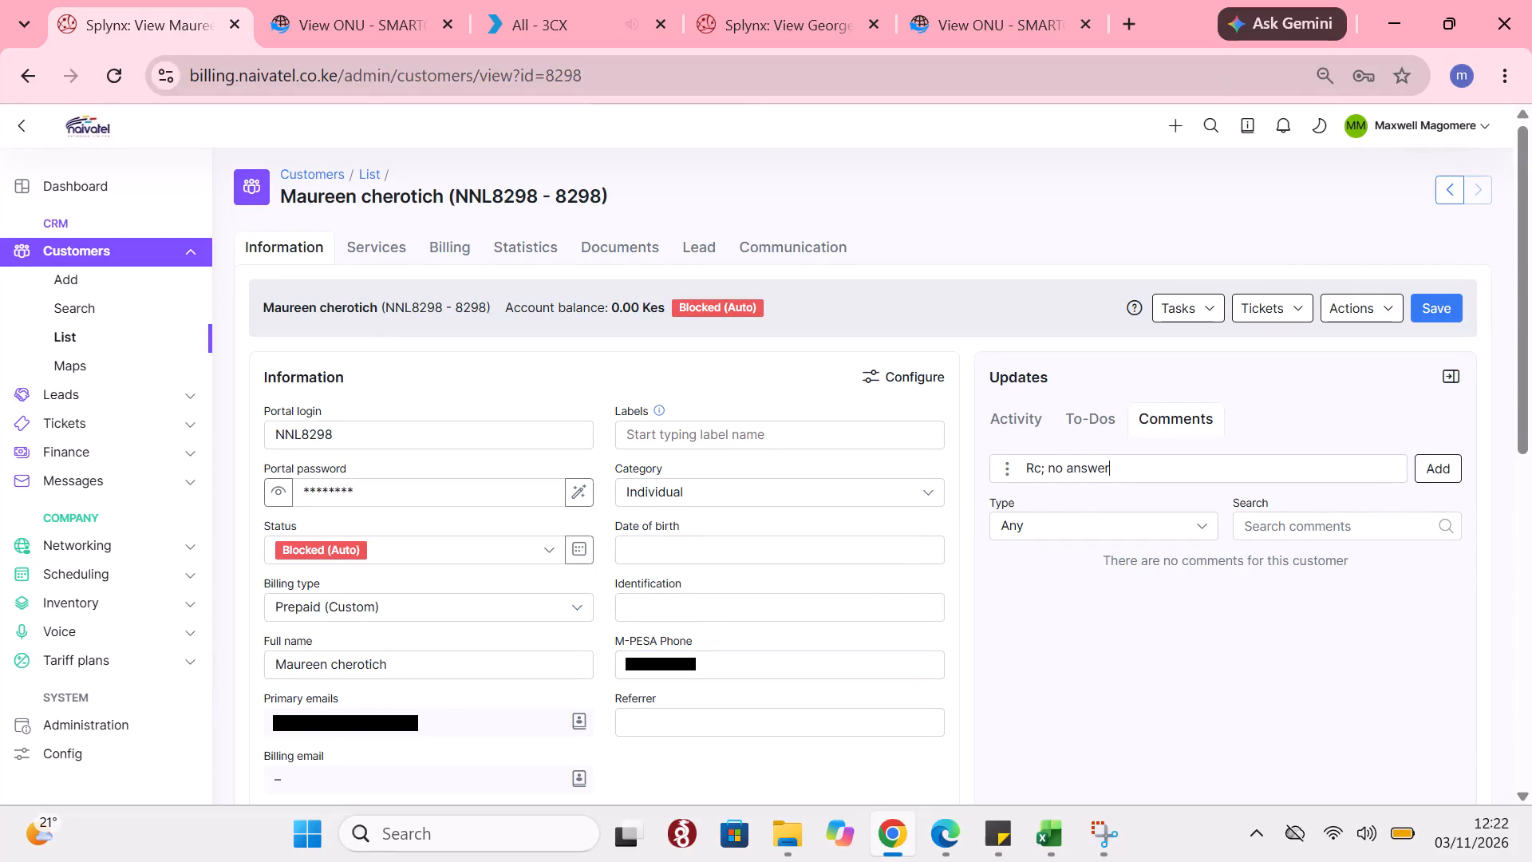
{"action": "key", "text": "Return"}
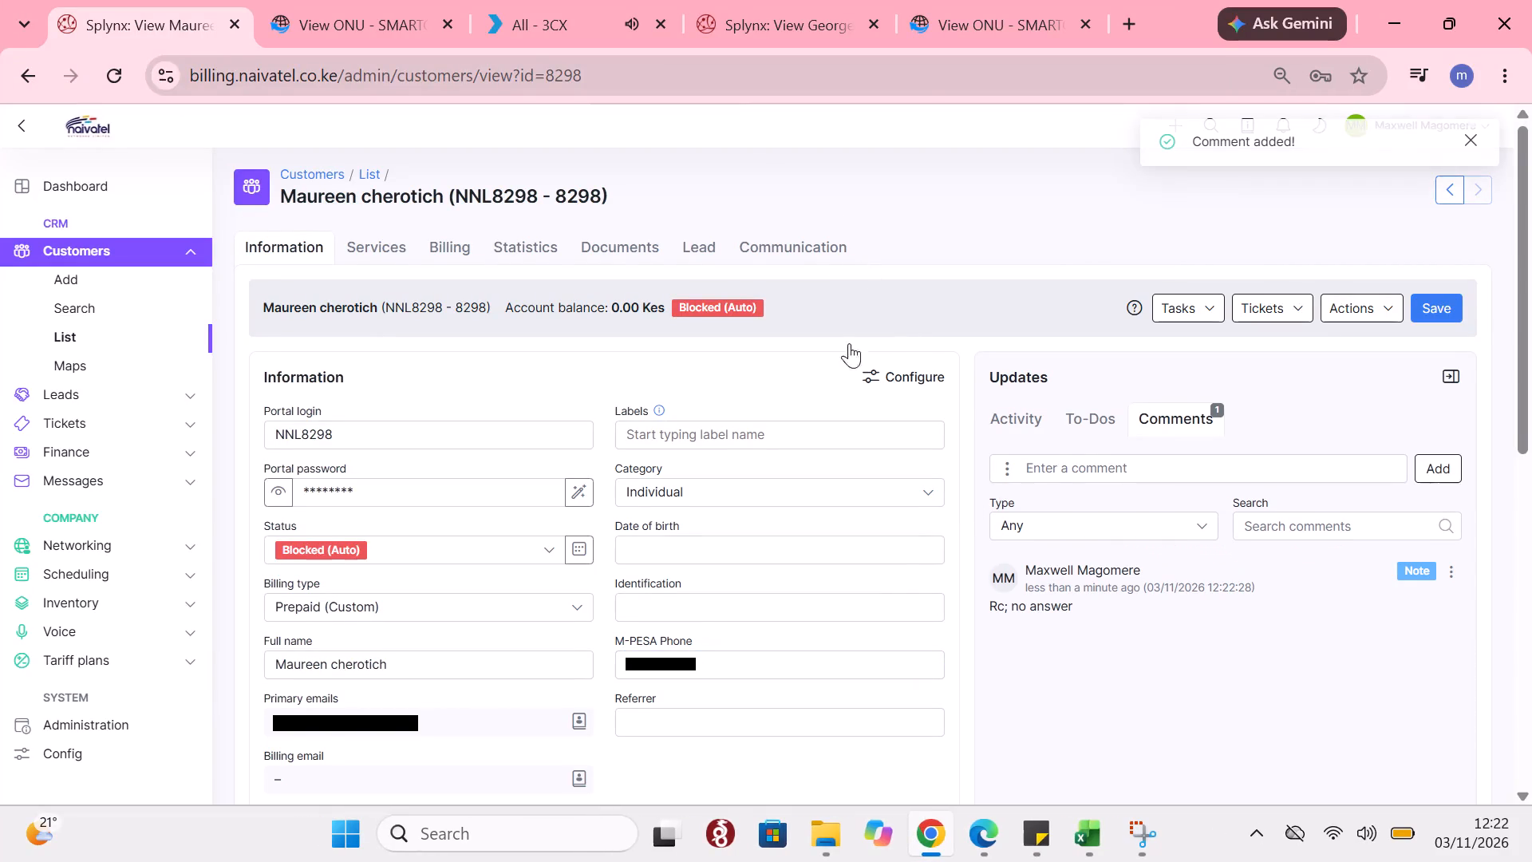
Answer the incoming Naivatel CC call in 3CX.
{"action": "left_click", "coordinate": [1083, 836]}
{"action": "left_click", "coordinate": [566, 23]}
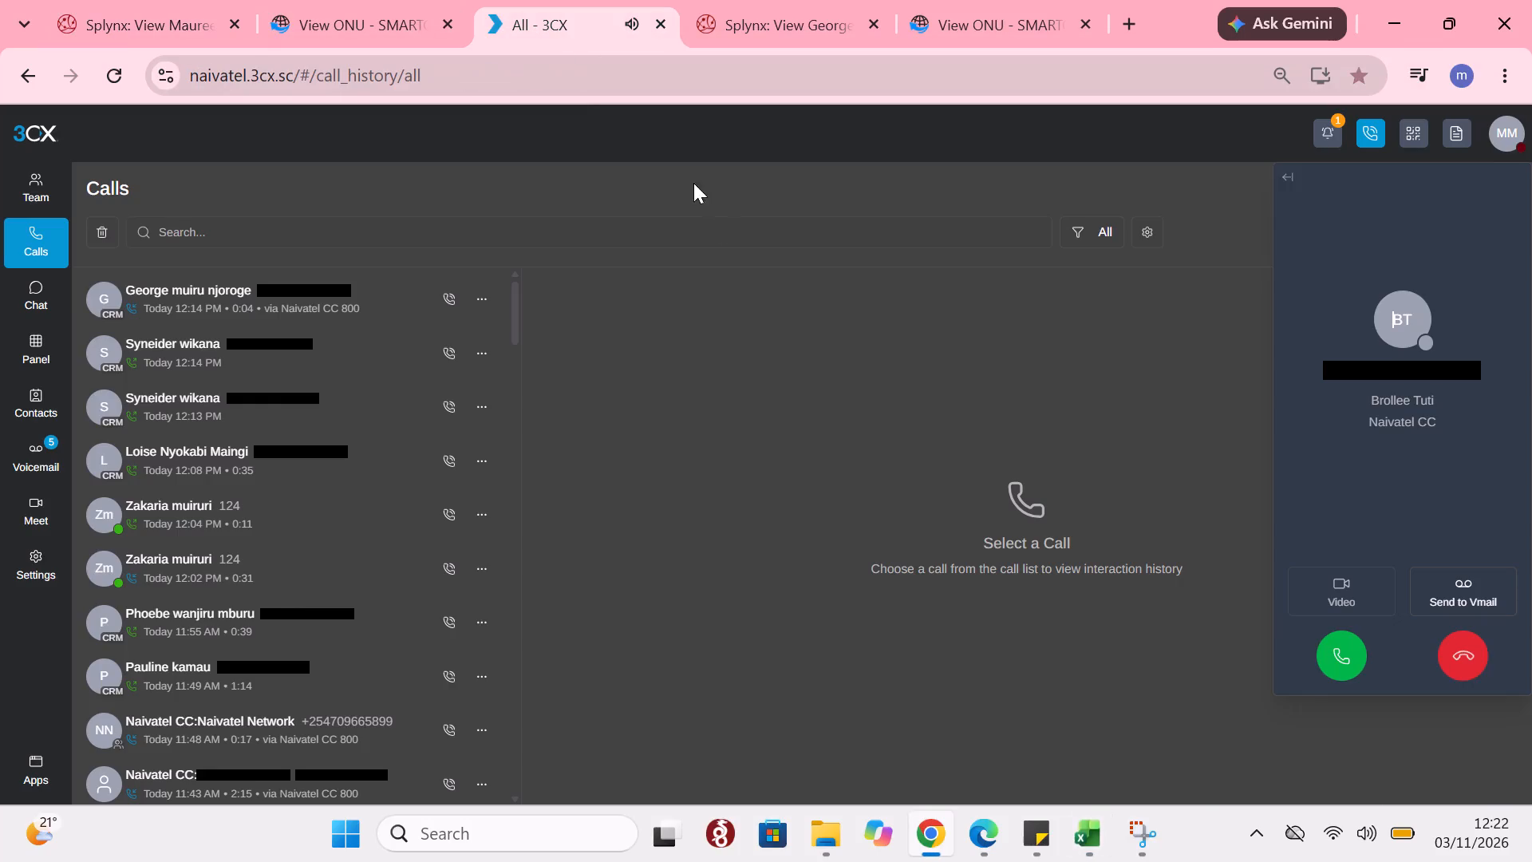
{"action": "scroll", "coordinate": [1400, 440], "scroll_direction": "down", "scroll_amount": 4}
{"action": "left_click", "coordinate": [1348, 650]}
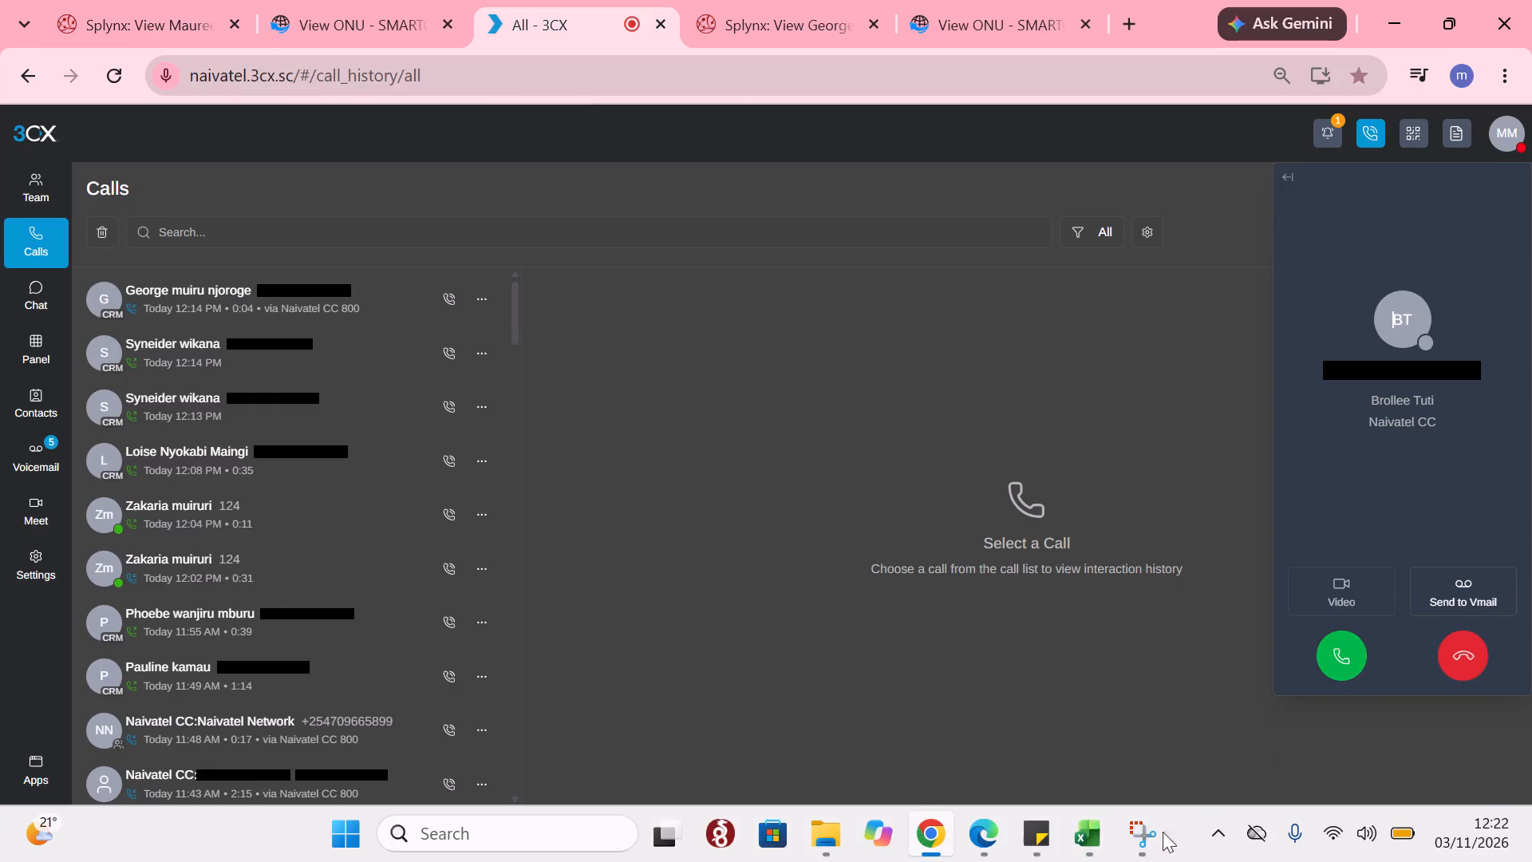
{"action": "left_click", "coordinate": [1037, 844]}
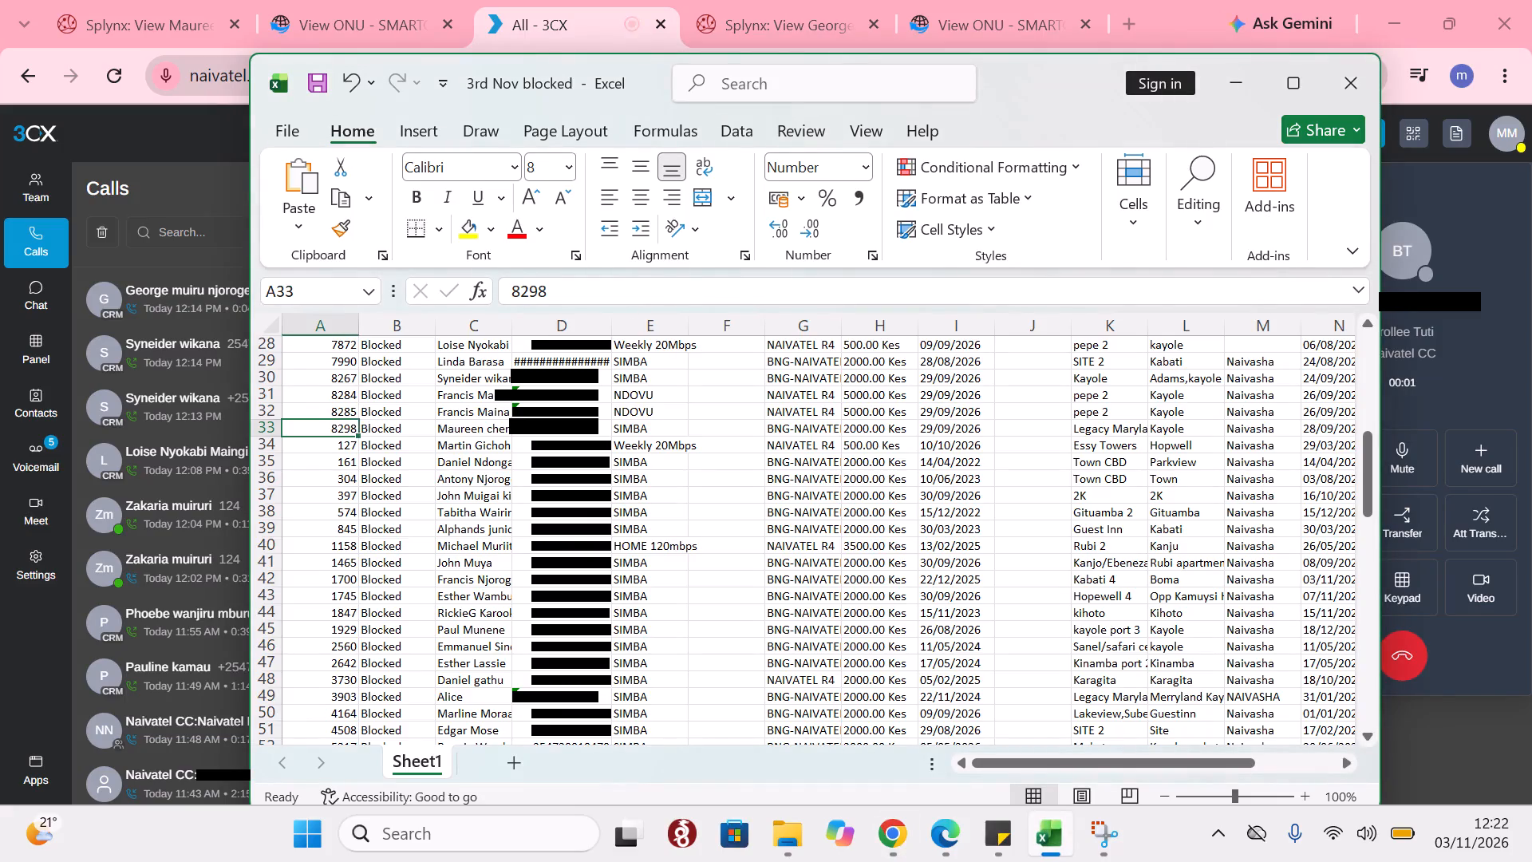
{"action": "key", "text": "Right"}
{"action": "key", "text": "Right"}
{"action": "key", "text": "Right"}
{"action": "key", "text": "Right"}
{"action": "key", "text": "Right"}
{"action": "key", "text": "Right"}
{"action": "key", "text": "Right"}
{"action": "key", "text": "Right"}
{"action": "key", "text": "Right"}
{"action": "key", "text": "Right"}
{"action": "key", "text": "Right"}
{"action": "key", "text": "Right"}
{"action": "key", "text": "Right"}
{"action": "key", "text": "Right"}
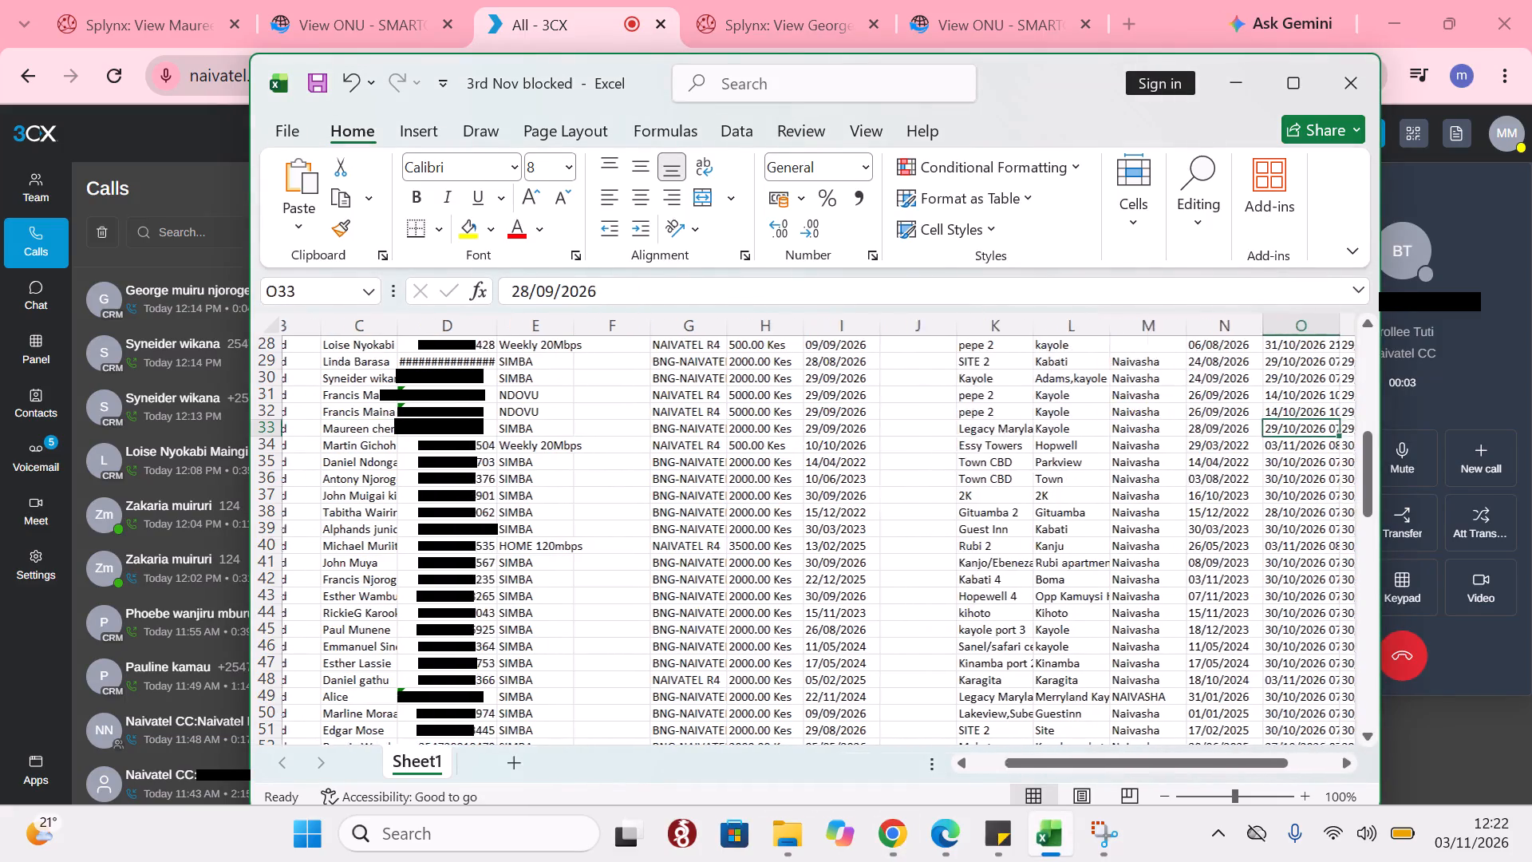
{"action": "key", "text": "Right"}
{"action": "key", "text": "Right"}
{"action": "key", "text": "Right"}
{"action": "type", "text": "no"}
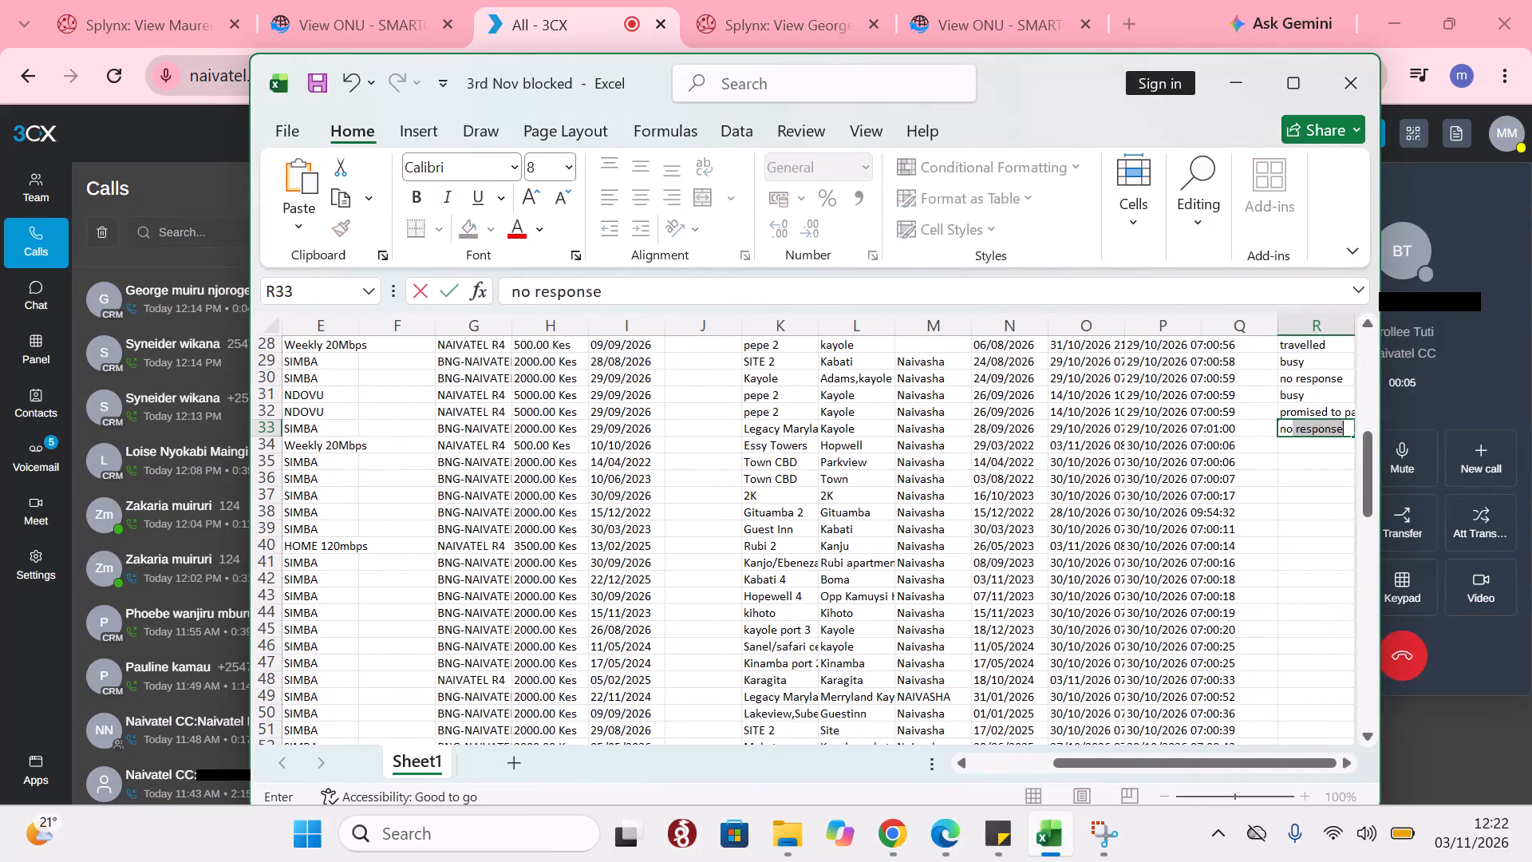
Open the list of unconfigured ONUs in SmartOLT.
{"action": "left_click", "coordinate": [958, 20]}
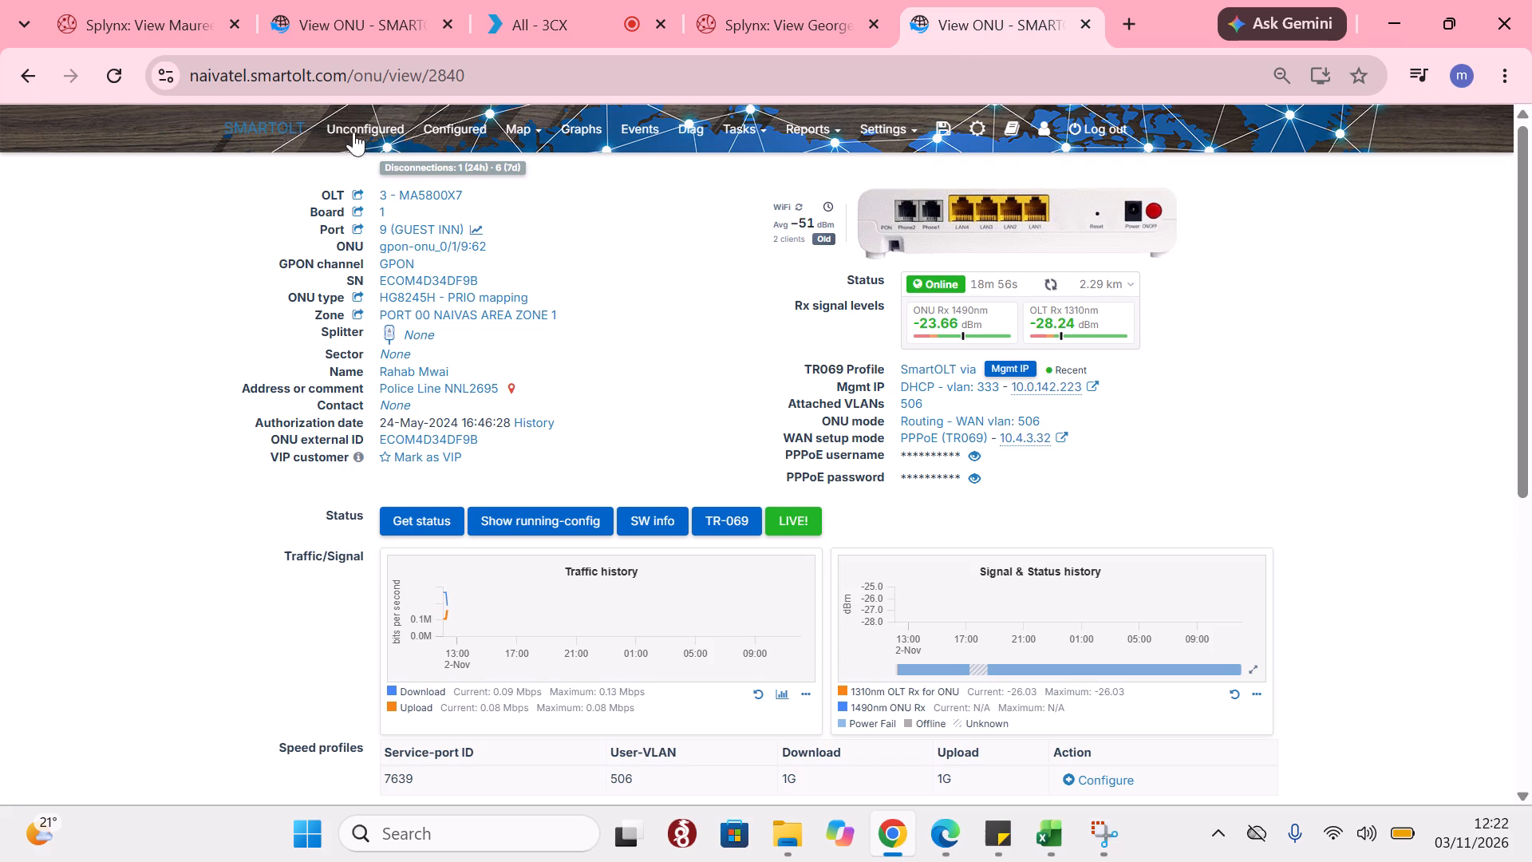
{"action": "left_click", "coordinate": [387, 135]}
{"action": "left_click", "coordinate": [773, 40]}
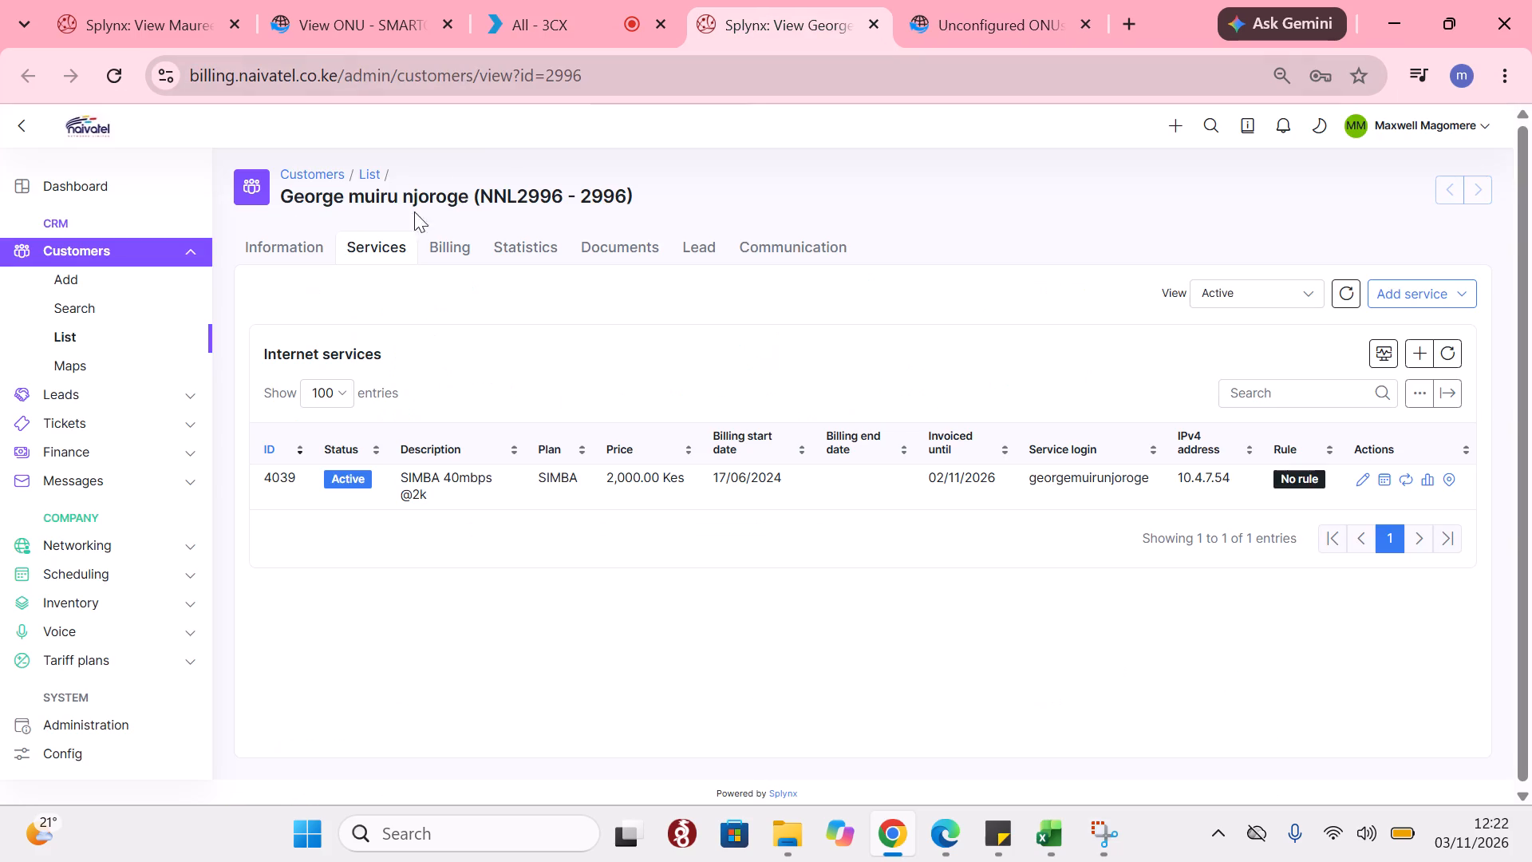
{"action": "left_click", "coordinate": [79, 395]}
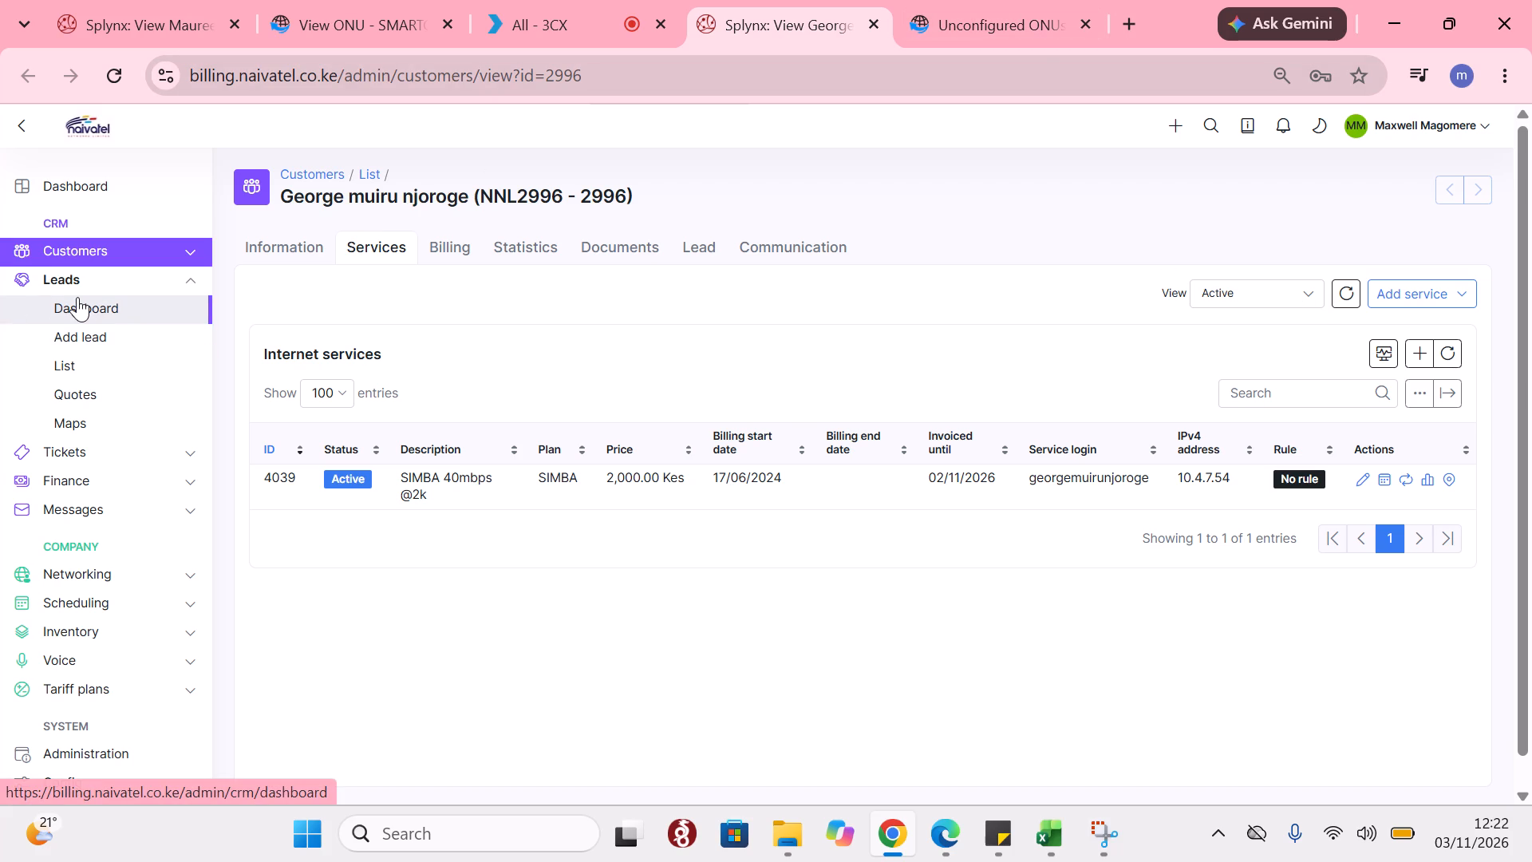
{"action": "left_click", "coordinate": [998, 0]}
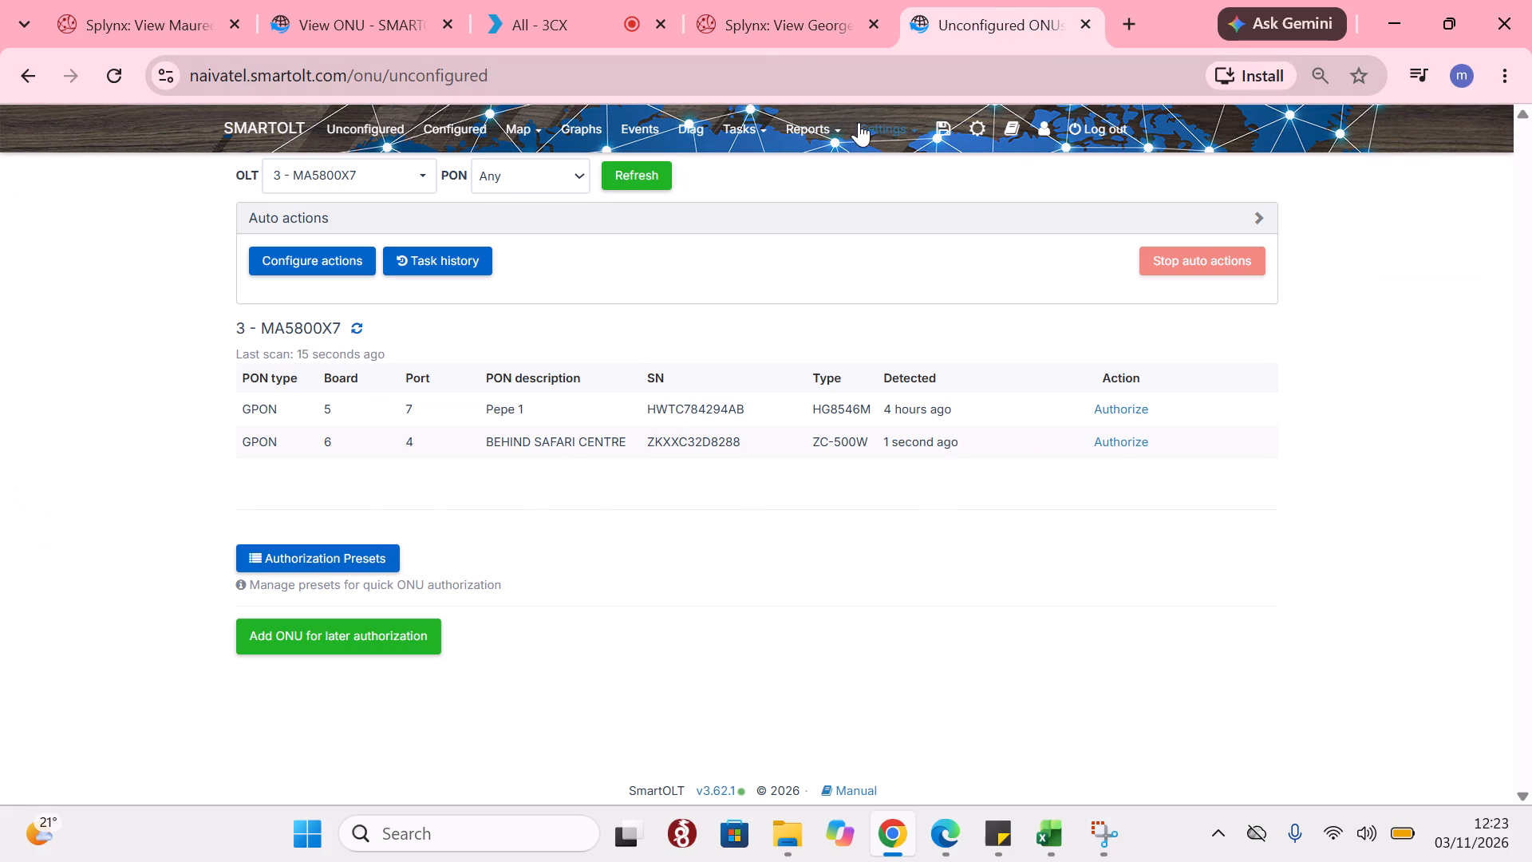
{"action": "left_click", "coordinate": [775, 26]}
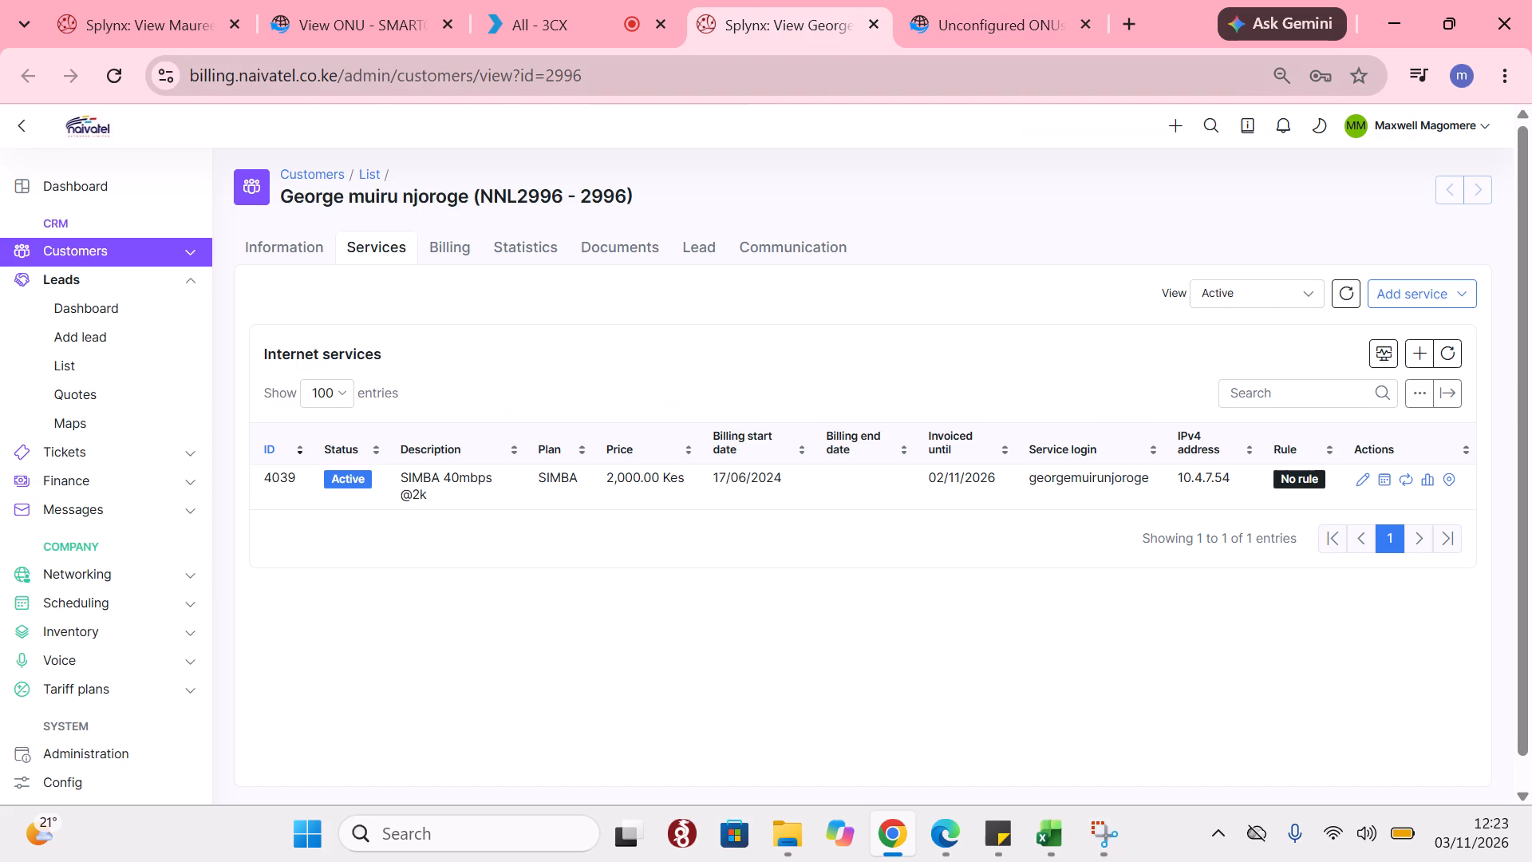
{"action": "double_click", "coordinate": [85, 278]}
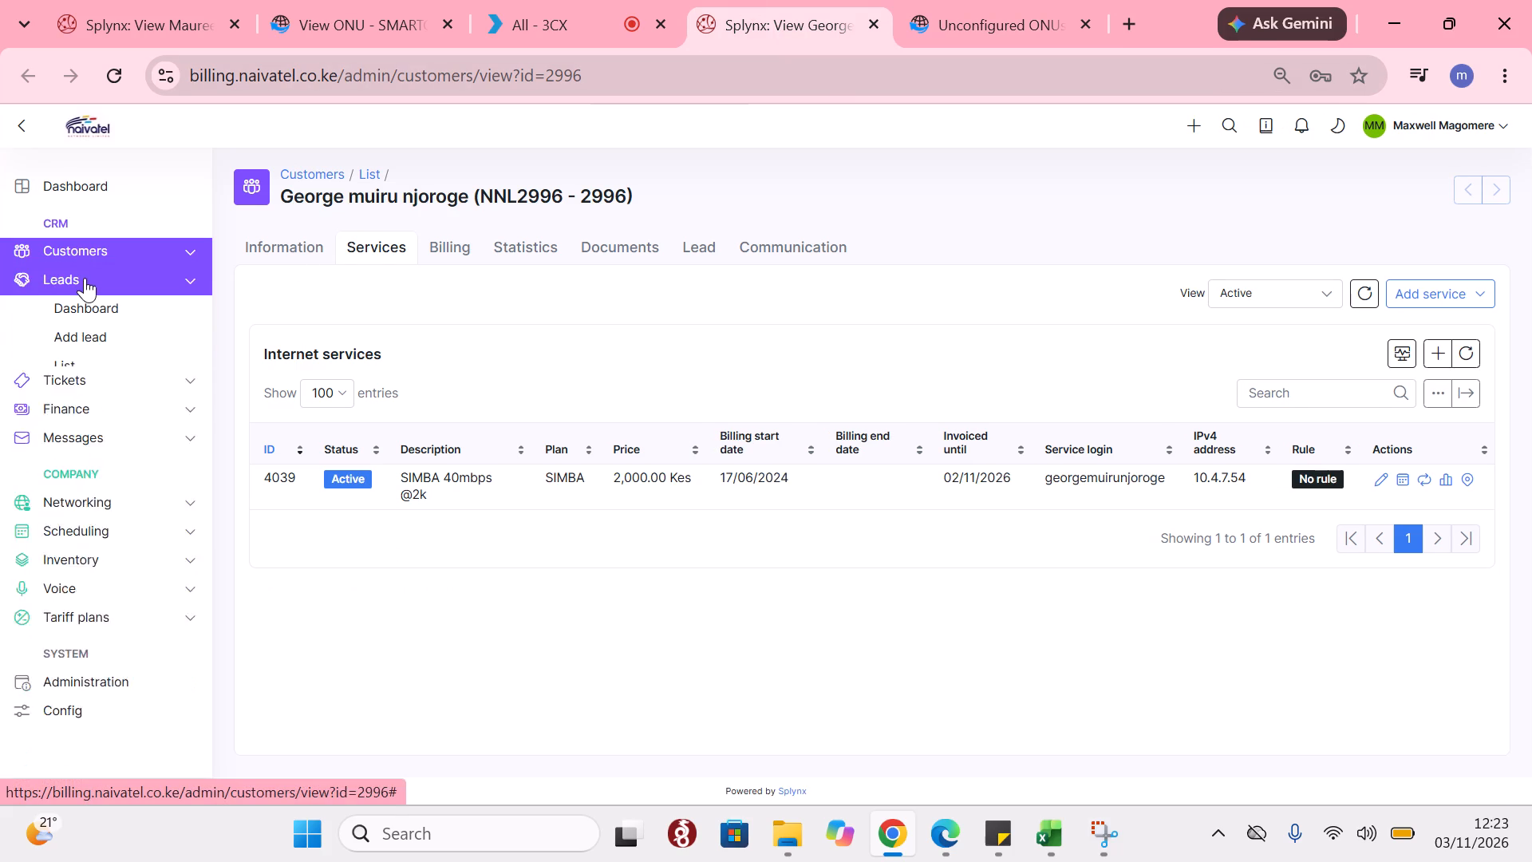
{"action": "left_click", "coordinate": [81, 365]}
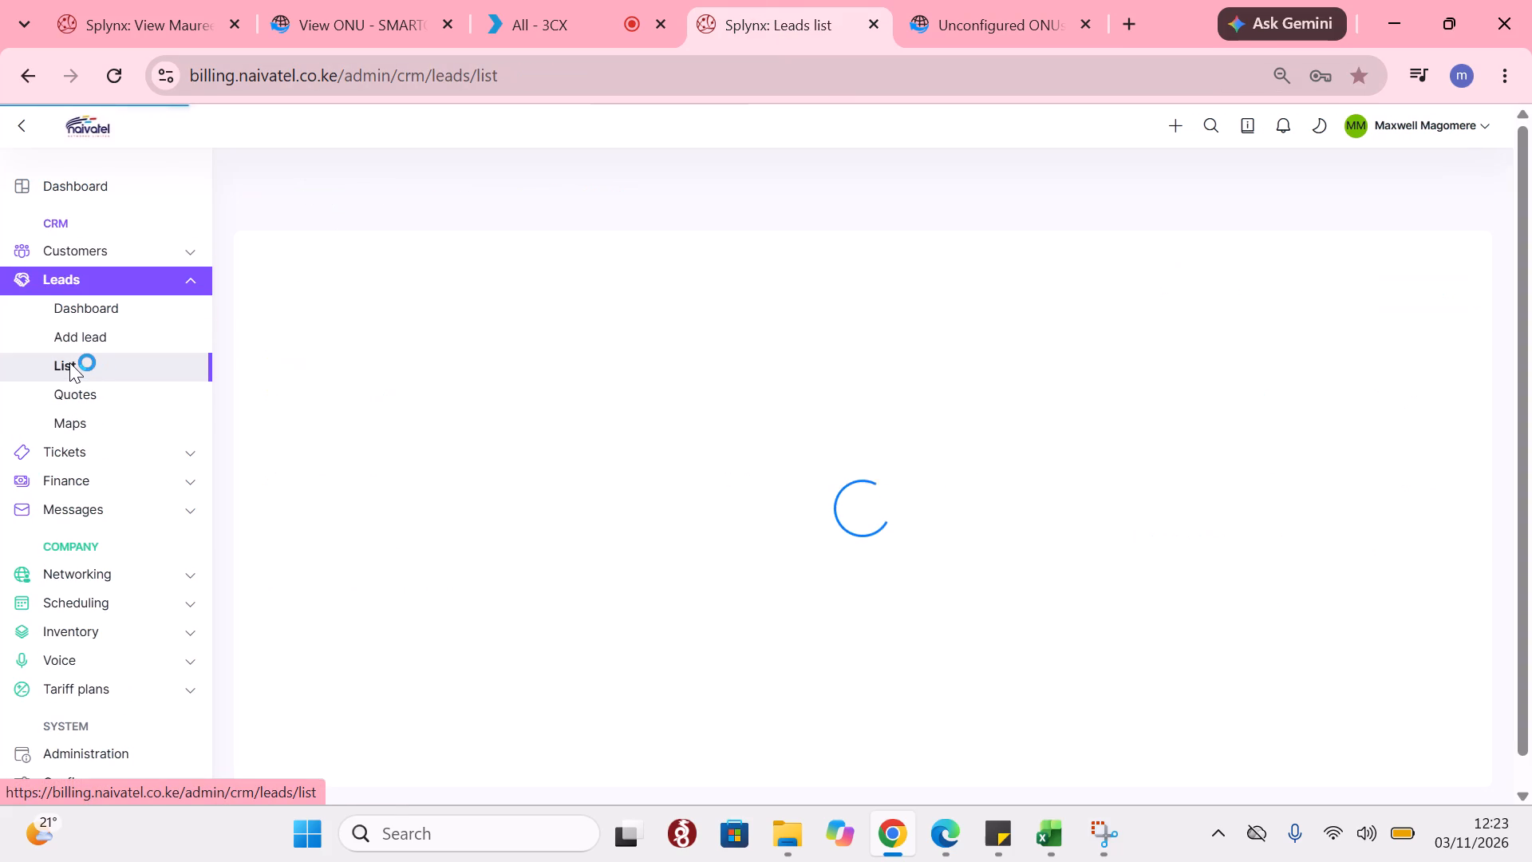
{"action": "left_click", "coordinate": [1289, 268]}
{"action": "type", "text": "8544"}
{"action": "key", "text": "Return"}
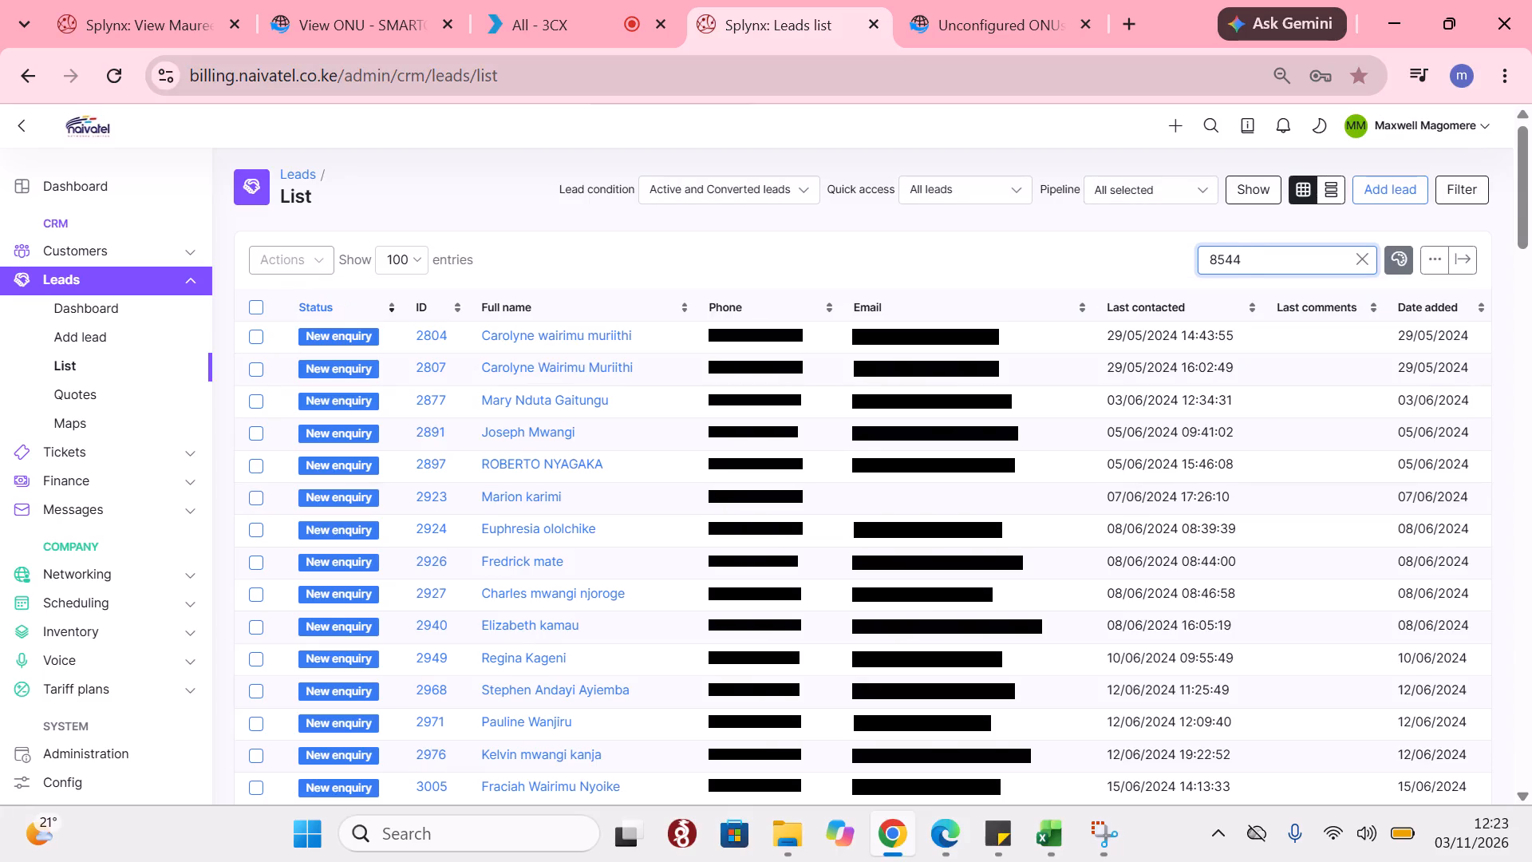
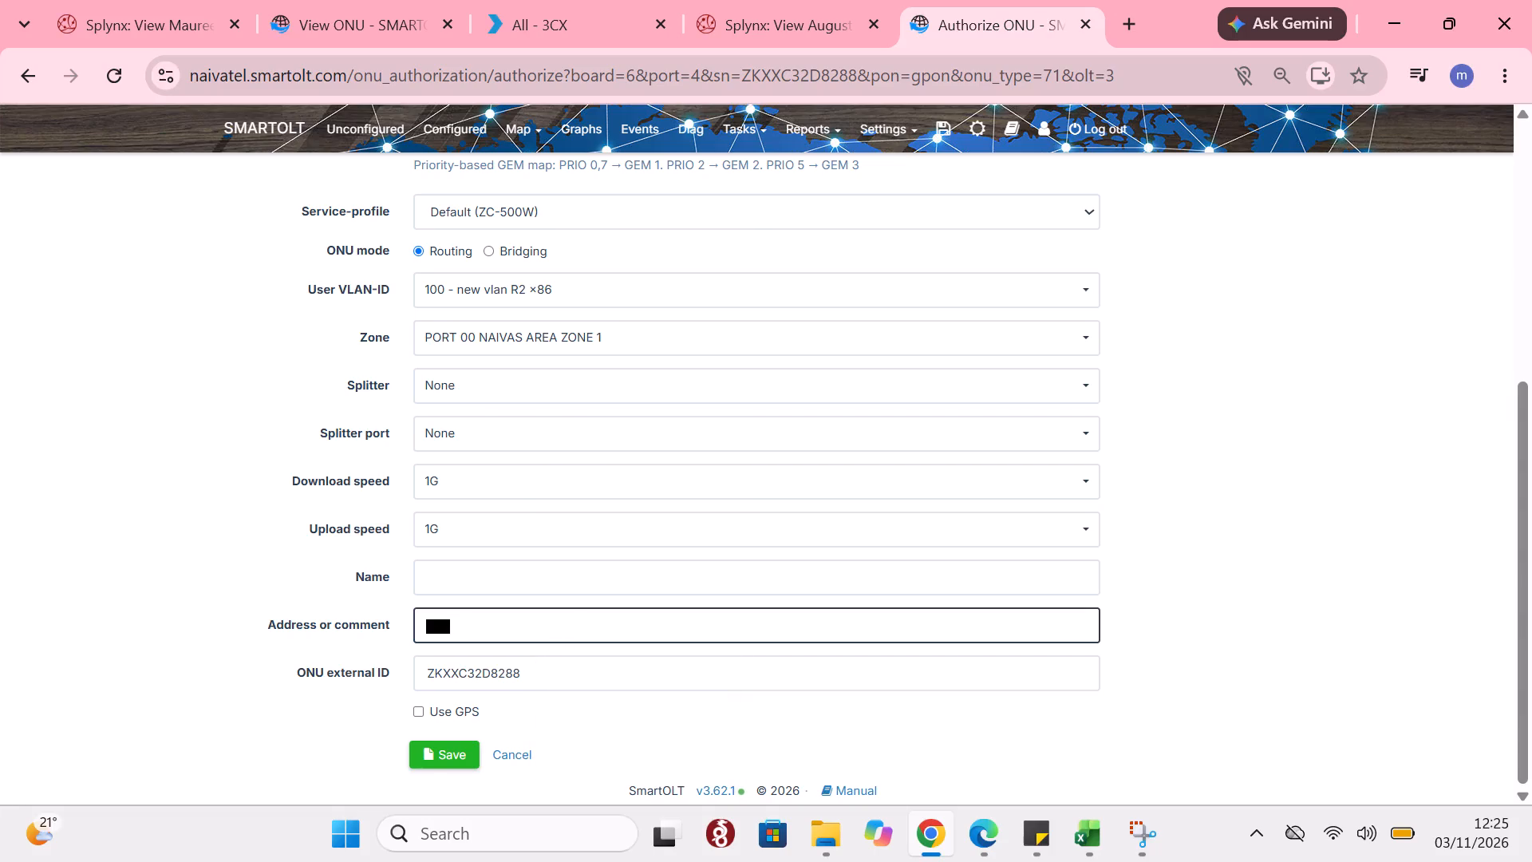
Finish entering the customer's full name in the address or comment field of the ONU authorization form and move it to Name.
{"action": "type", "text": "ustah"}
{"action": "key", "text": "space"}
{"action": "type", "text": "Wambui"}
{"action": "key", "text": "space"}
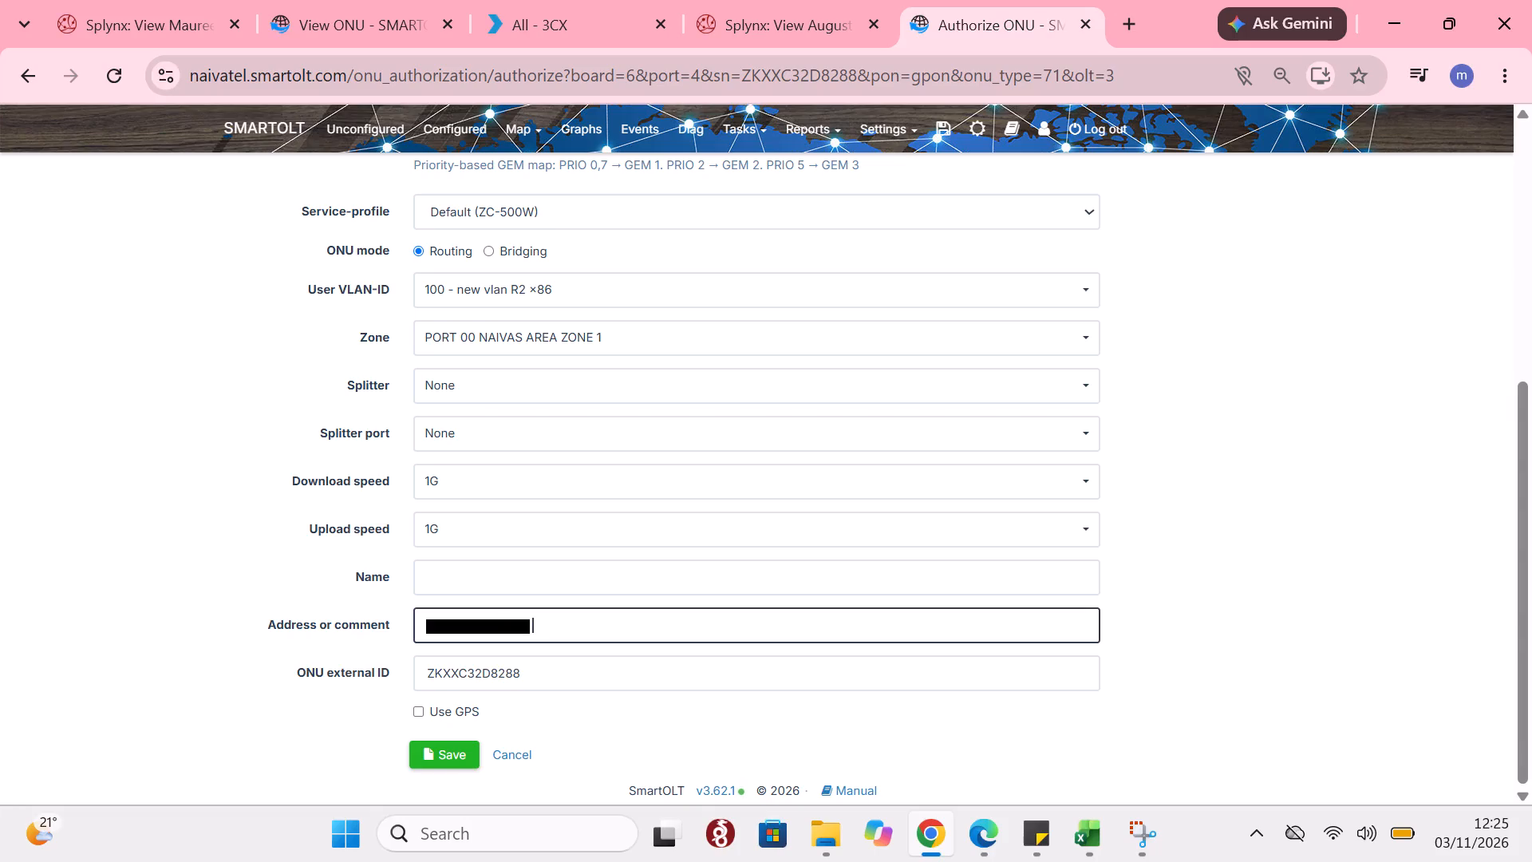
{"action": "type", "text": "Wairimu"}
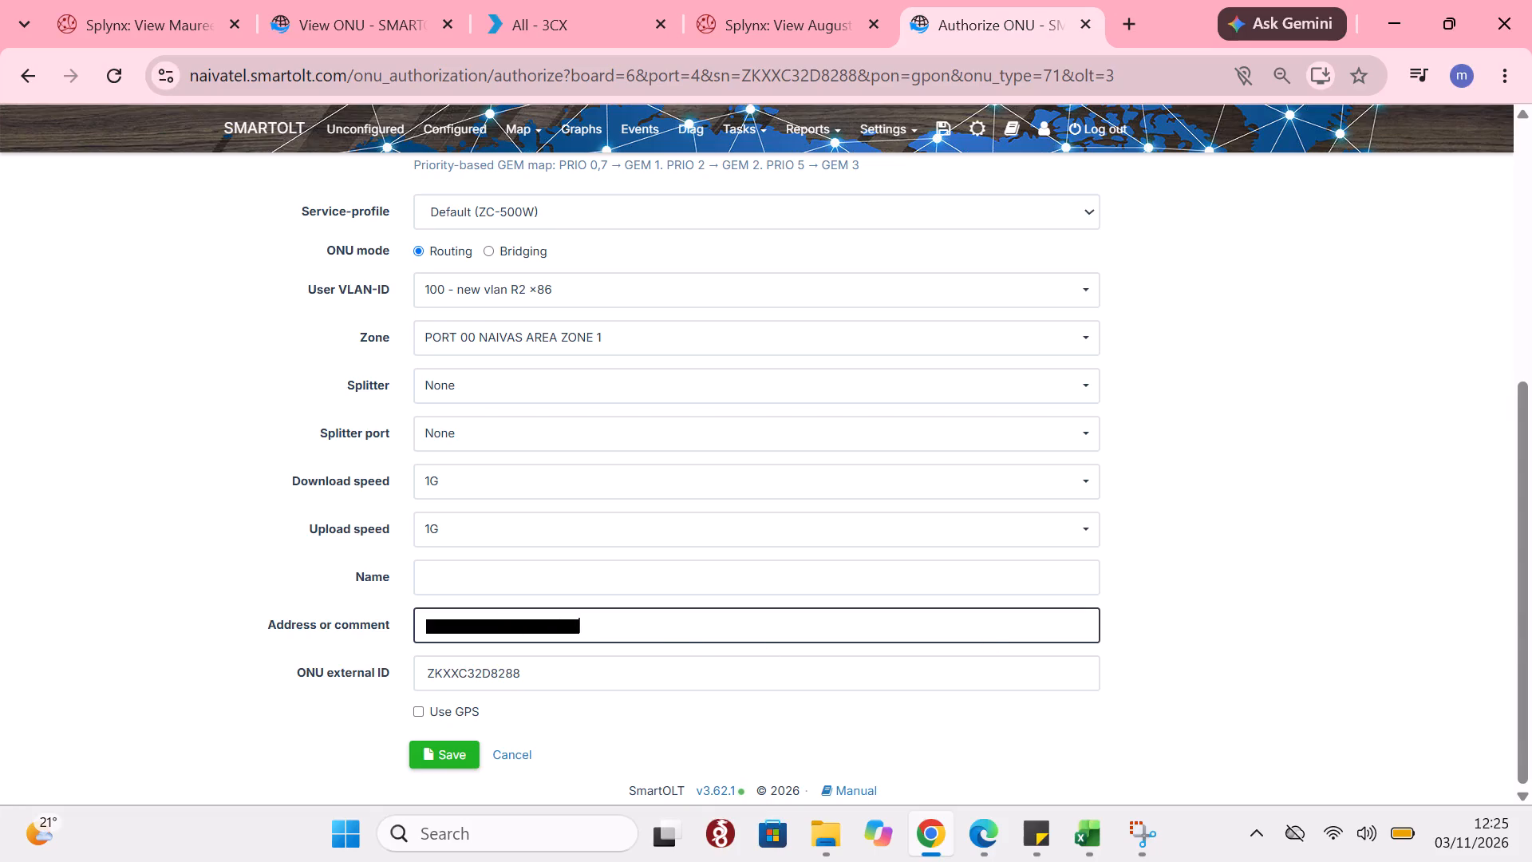
{"action": "triple_click", "coordinate": [617, 631]}
{"action": "right_click", "coordinate": [617, 630]}
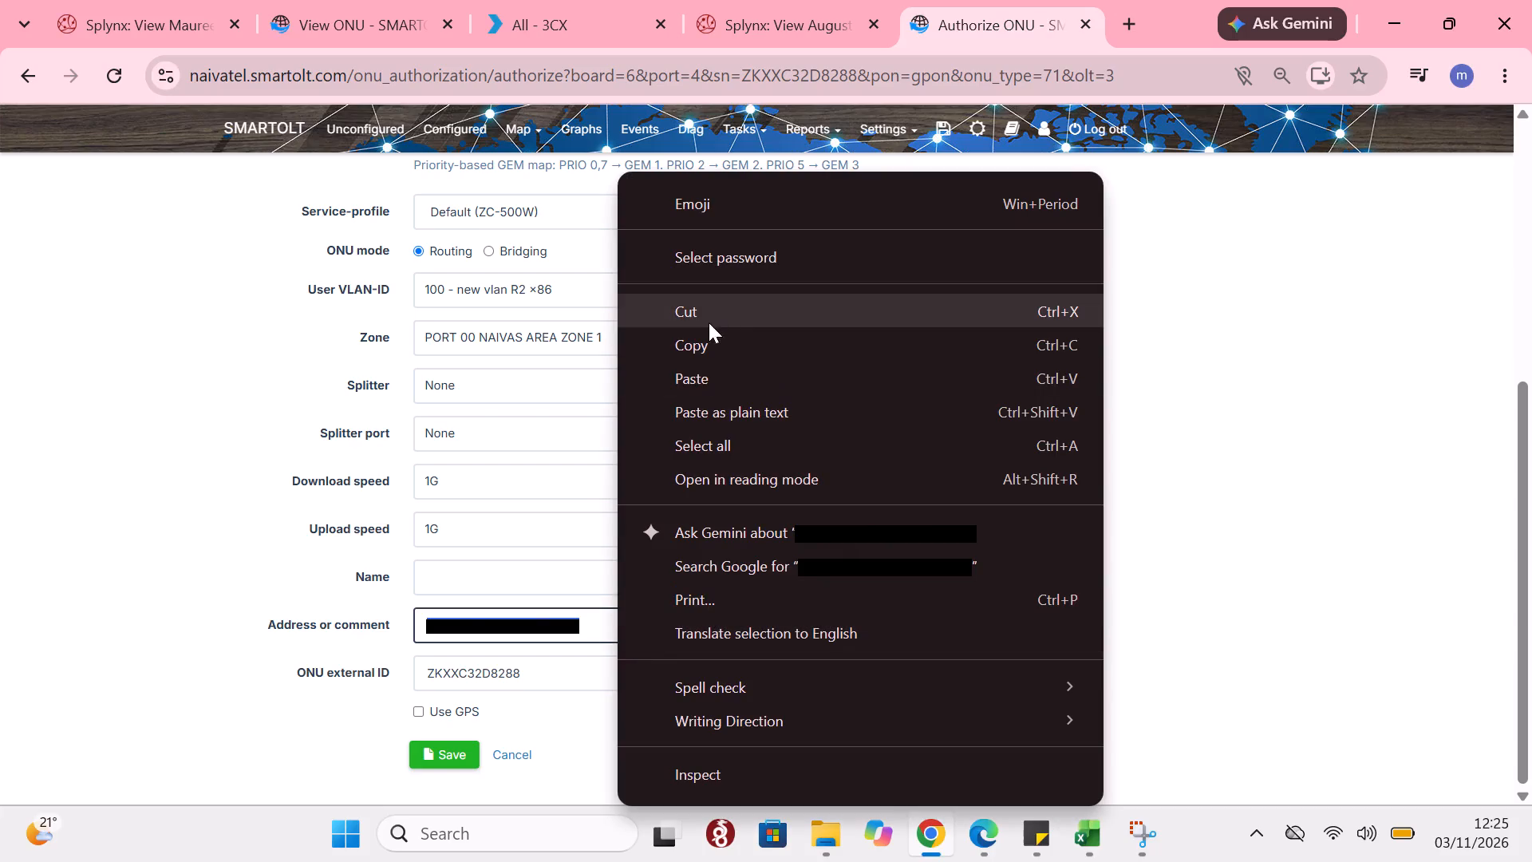
{"action": "left_click", "coordinate": [709, 320]}
{"action": "right_click", "coordinate": [658, 582]}
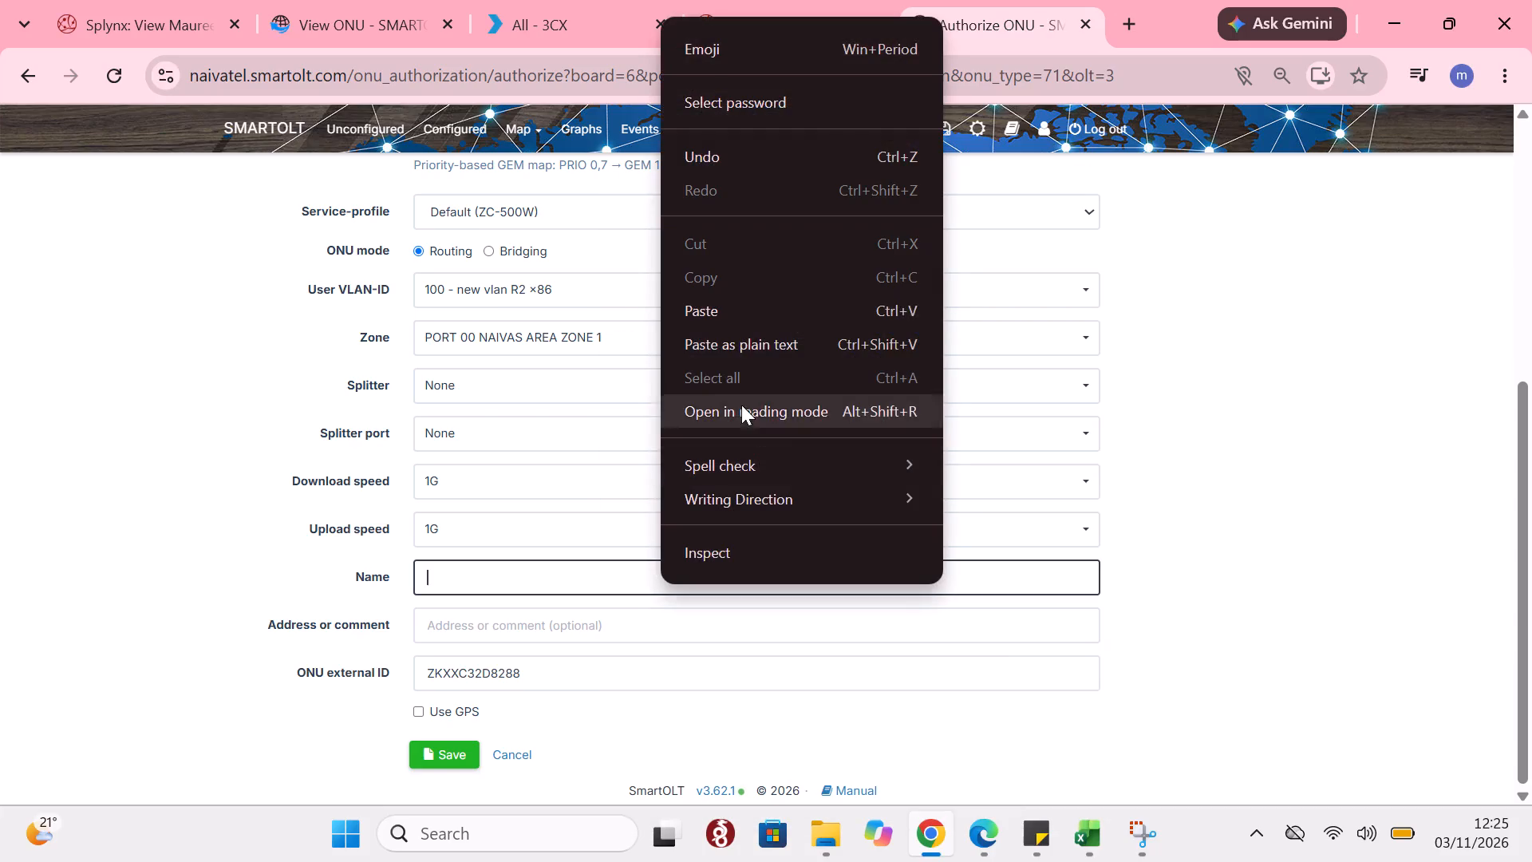
{"action": "left_click", "coordinate": [699, 316]}
Set the address or comment to Kayole followed by the customer's NNL number and save the ONU authorization.
{"action": "left_click", "coordinate": [697, 637]}
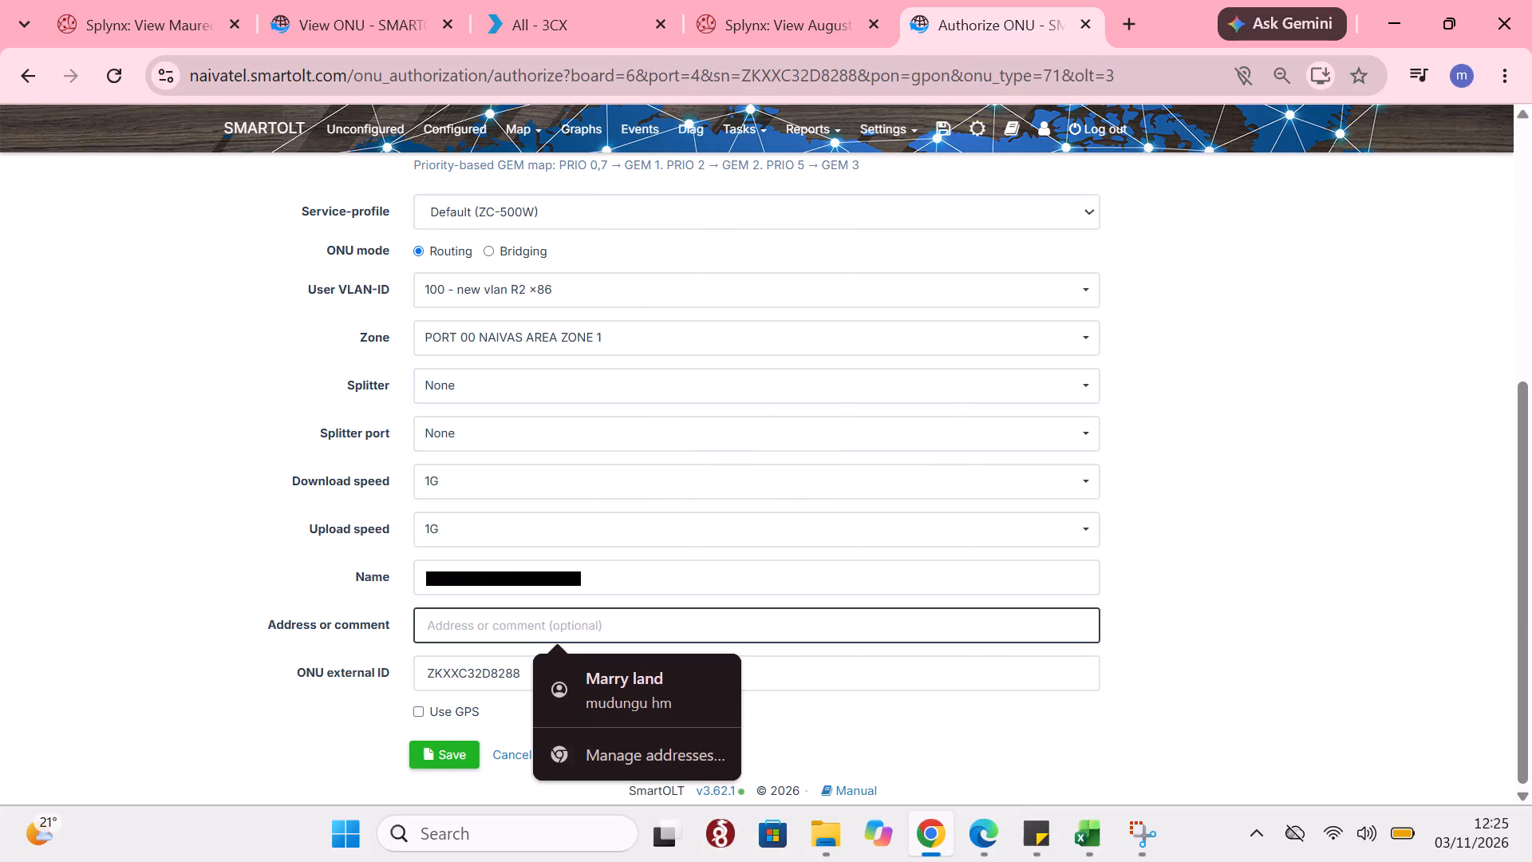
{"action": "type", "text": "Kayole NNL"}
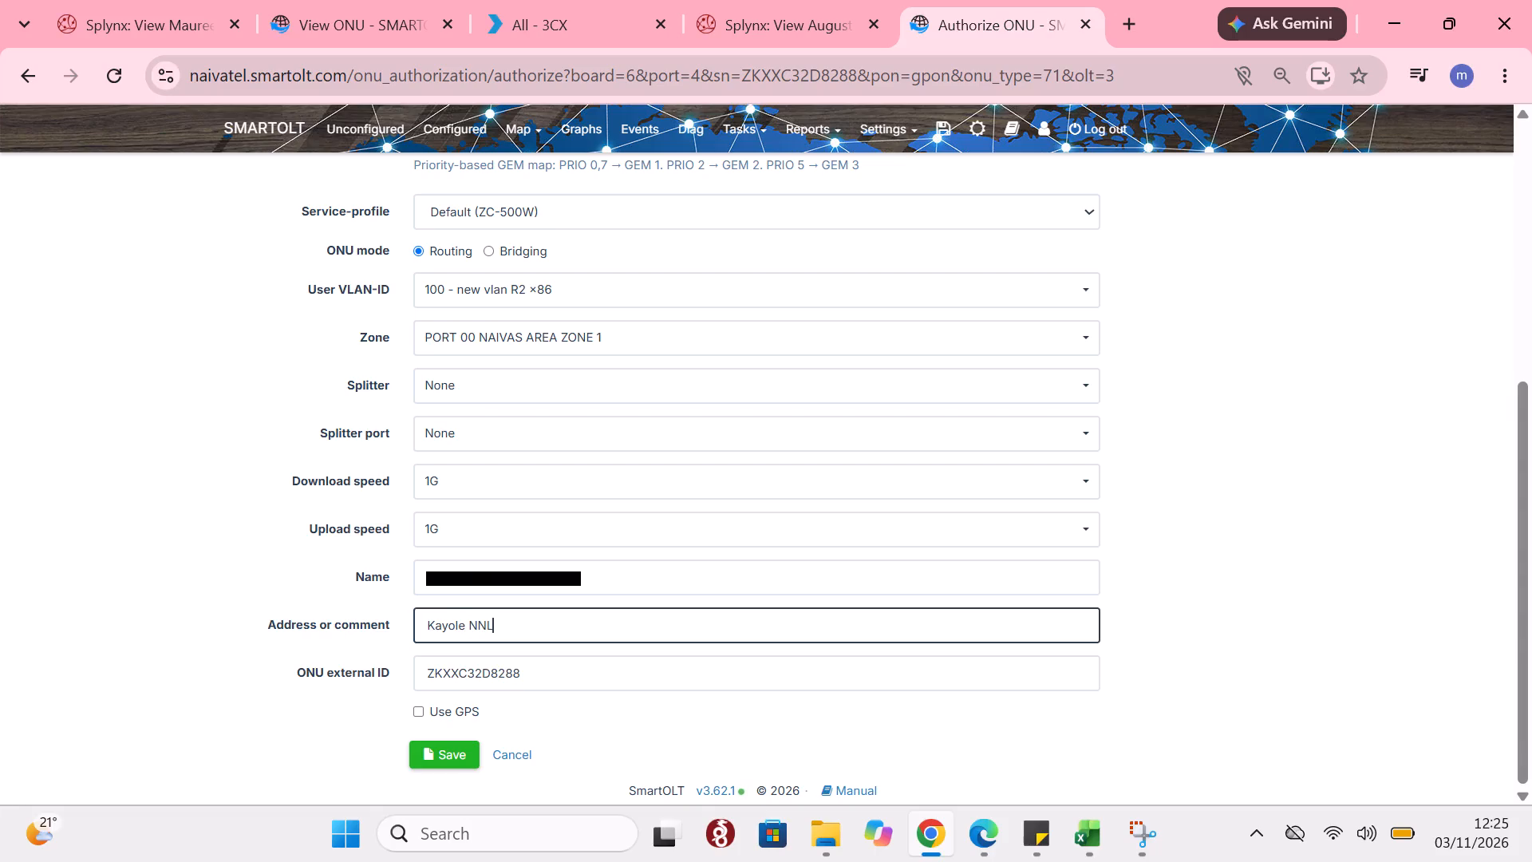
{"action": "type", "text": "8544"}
{"action": "scroll", "coordinate": [697, 647], "scroll_direction": "down", "scroll_amount": 4}
{"action": "left_click", "coordinate": [436, 750]}
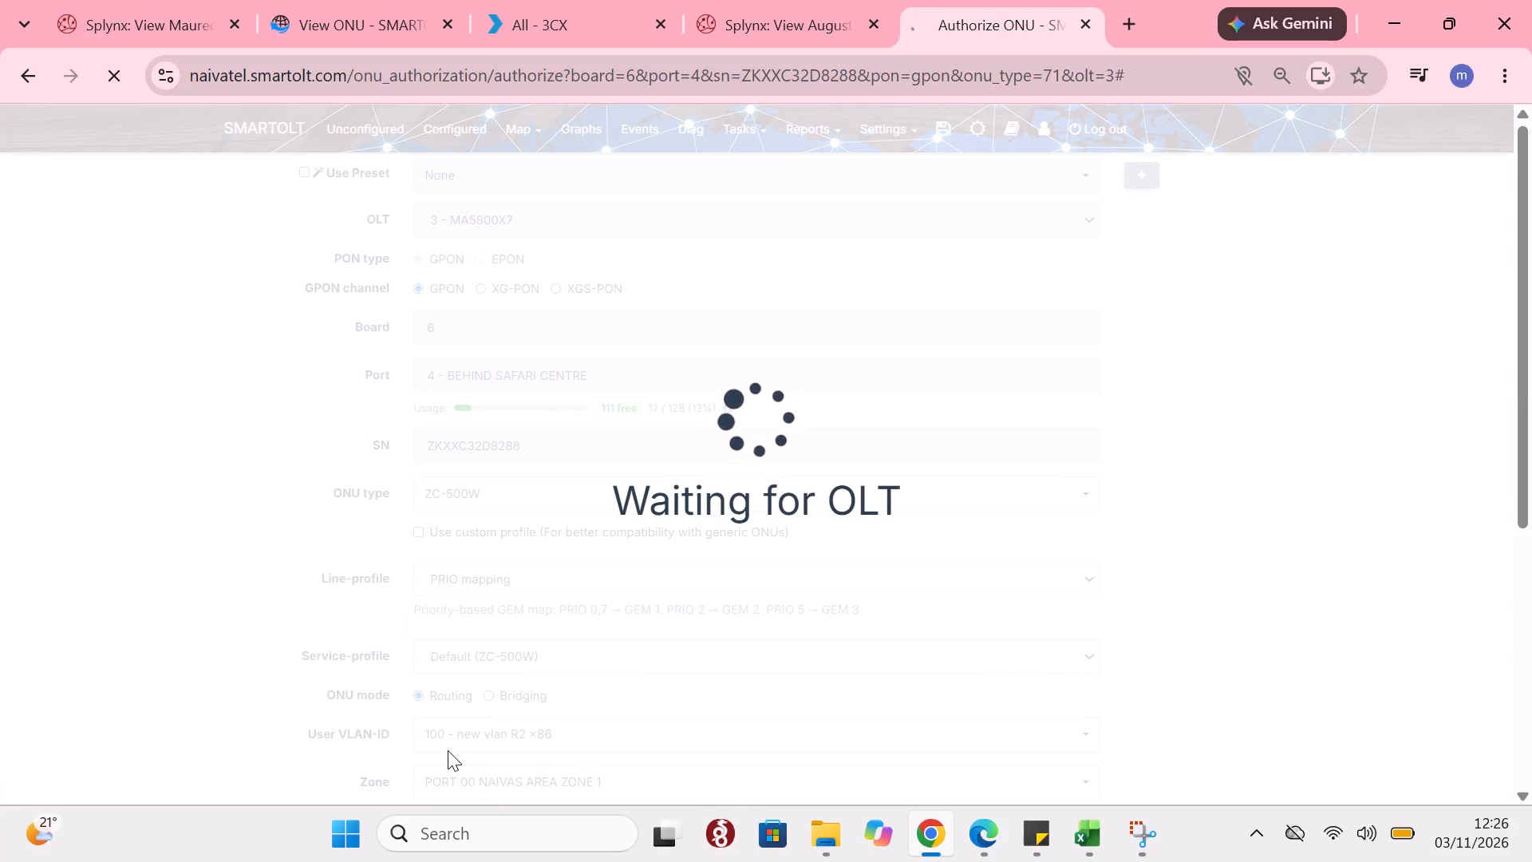
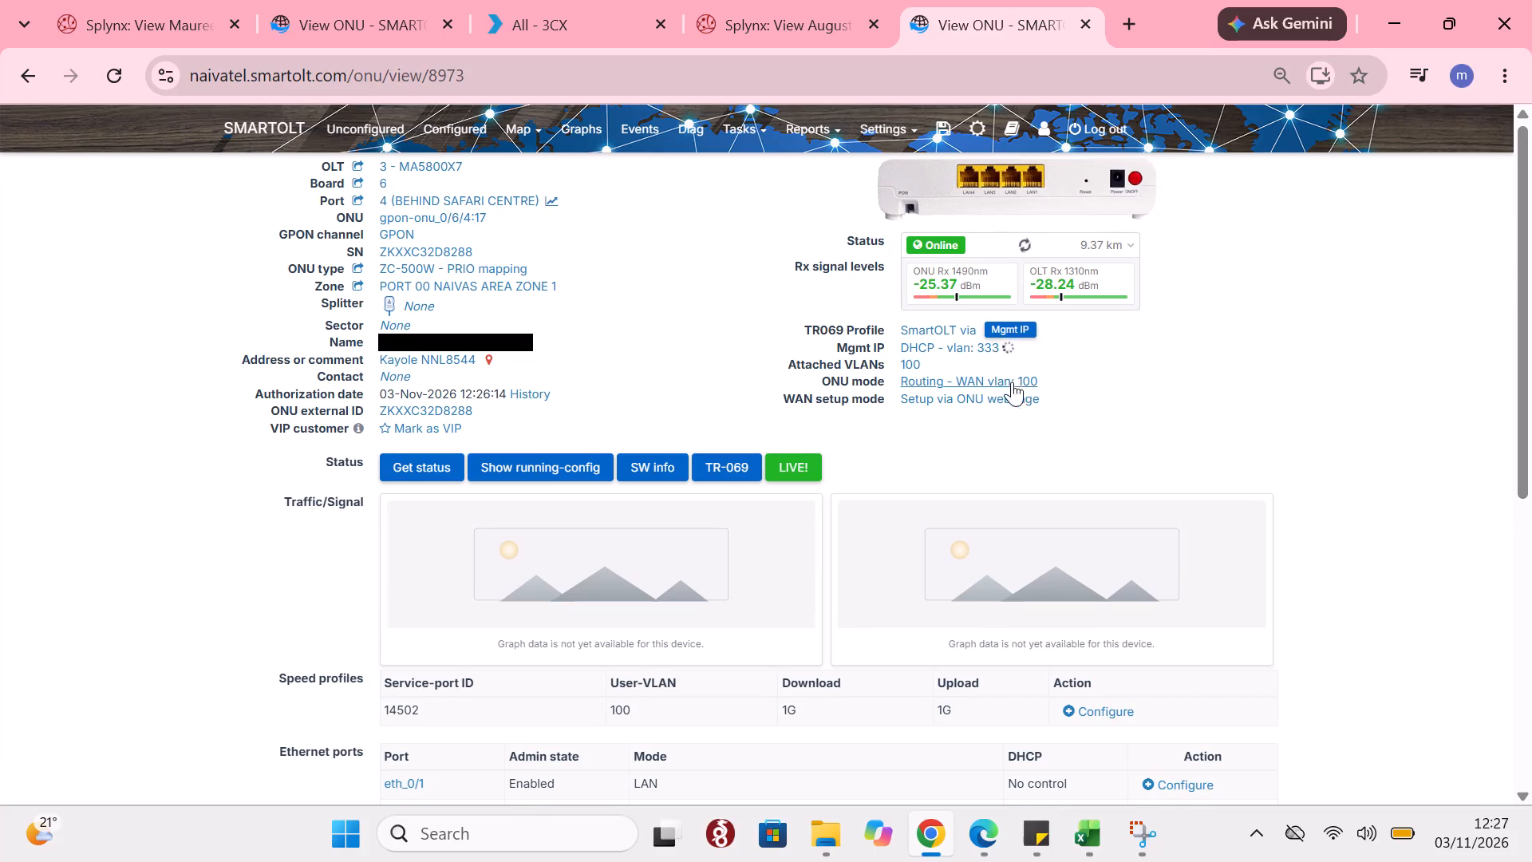
{"action": "left_click", "coordinate": [1013, 388]}
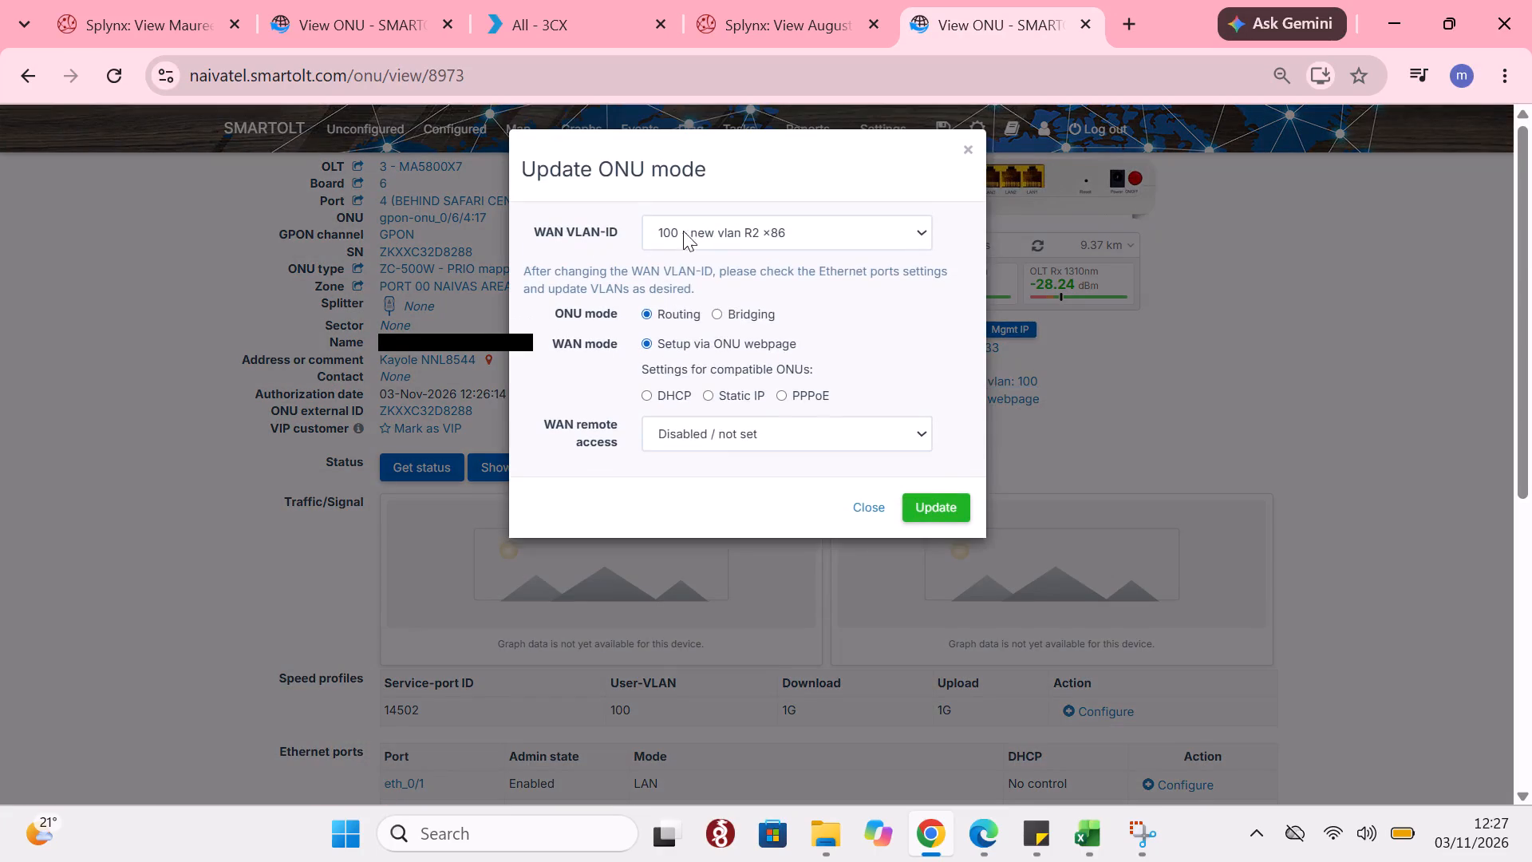
{"action": "left_click", "coordinate": [689, 231]}
{"action": "left_click", "coordinate": [725, 530]}
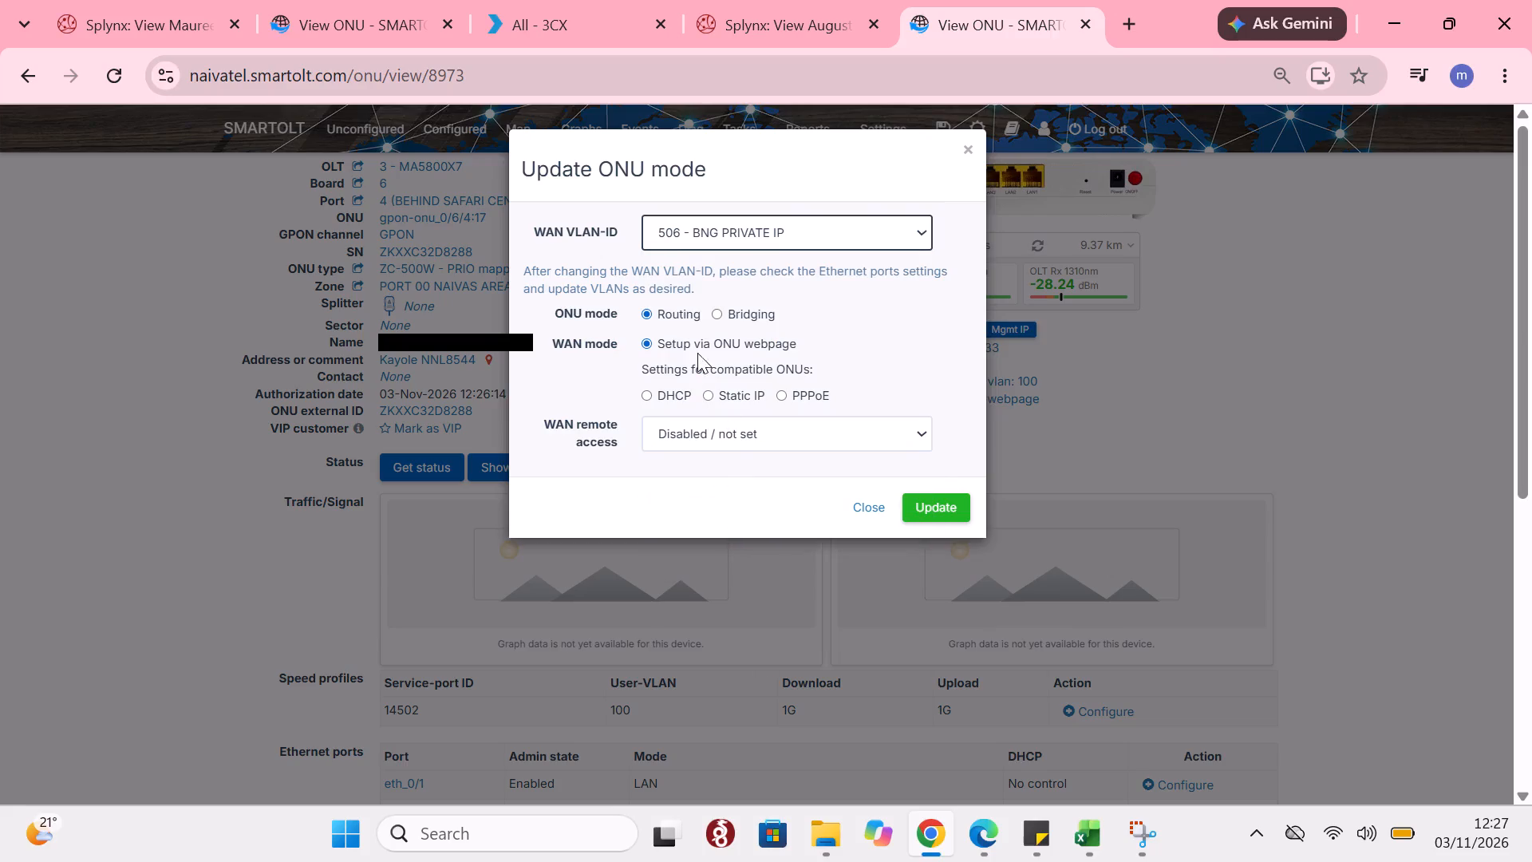
{"action": "left_click", "coordinate": [783, 394]}
{"action": "right_click", "coordinate": [777, 487]}
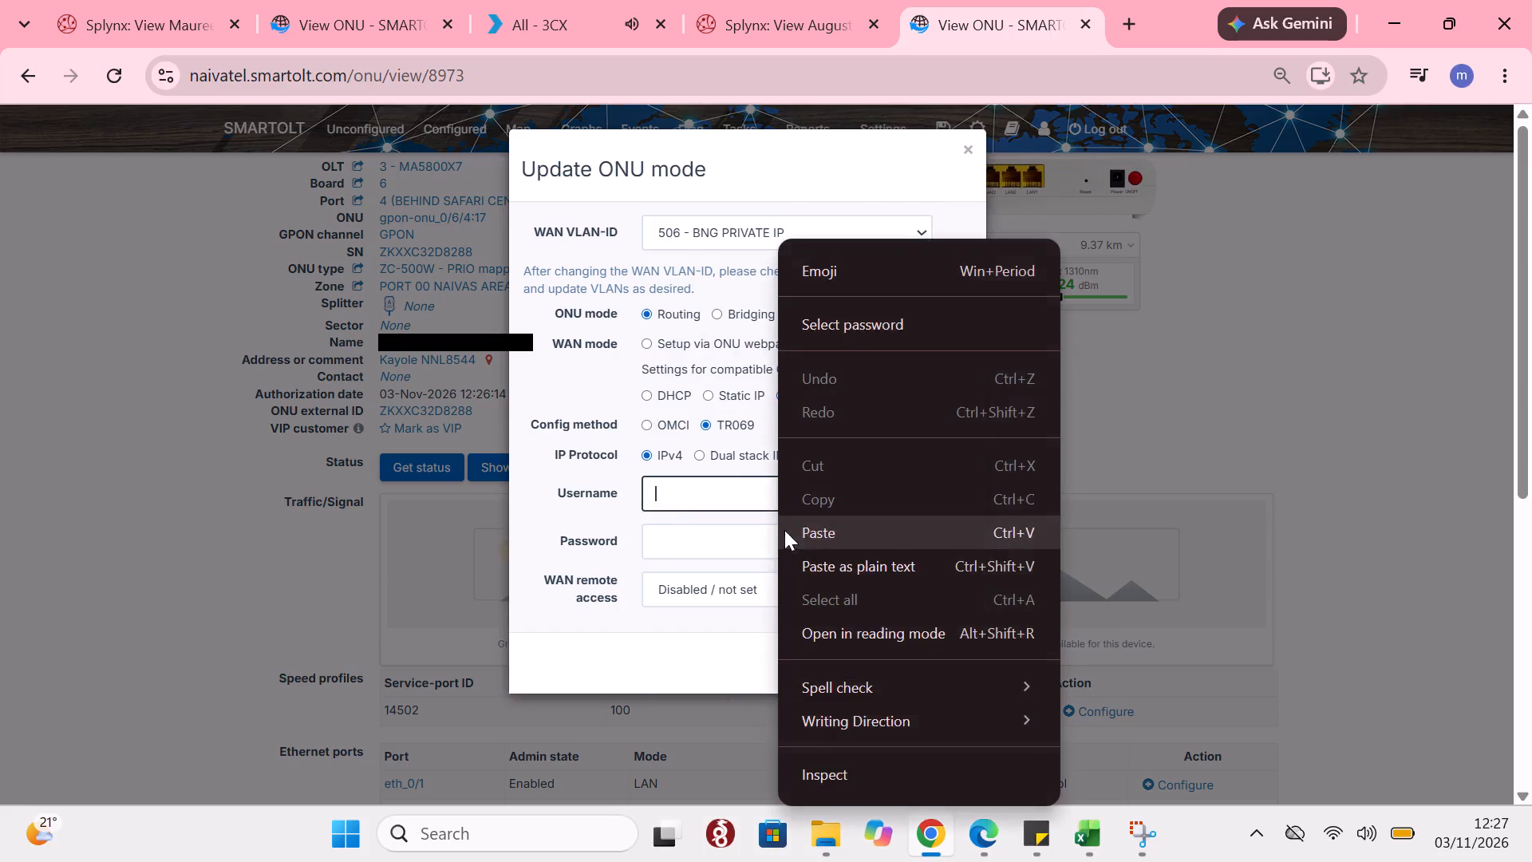
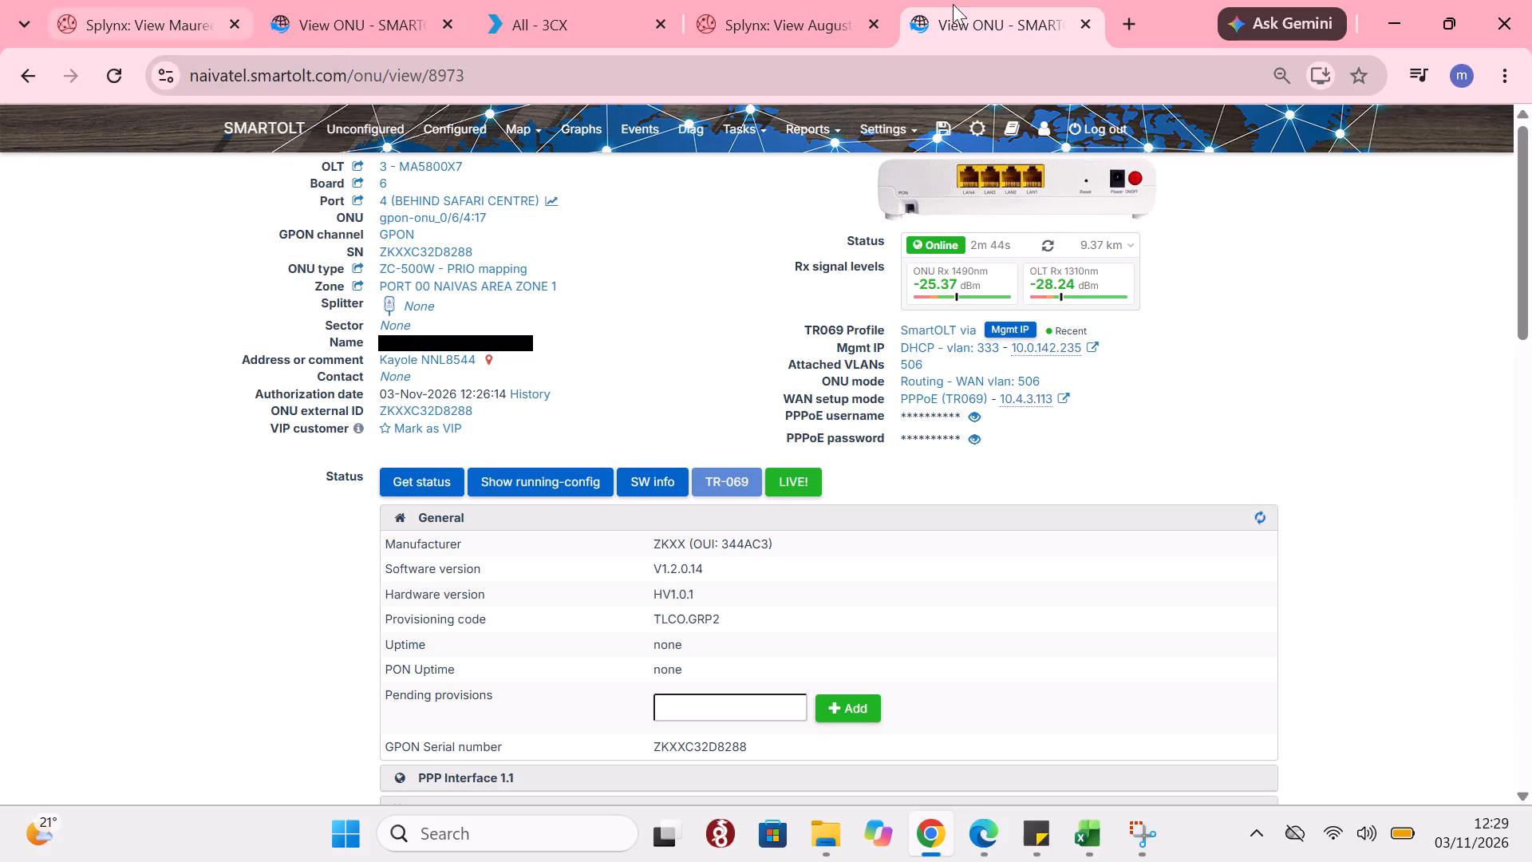
{"action": "left_click", "coordinate": [496, 22]}
{"action": "left_click", "coordinate": [1080, 28]}
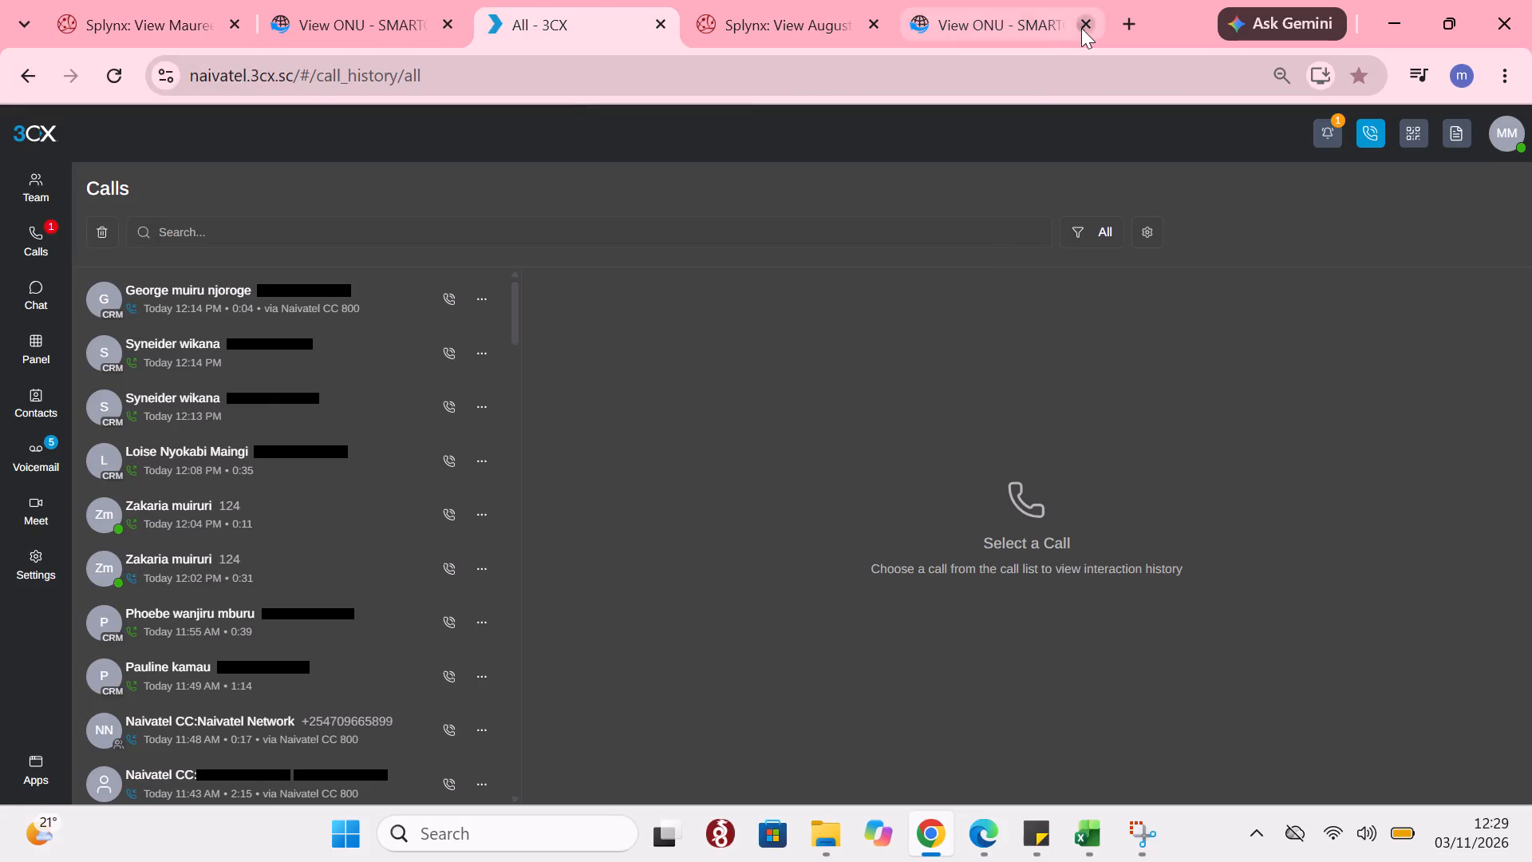
{"action": "left_click", "coordinate": [1121, 21]}
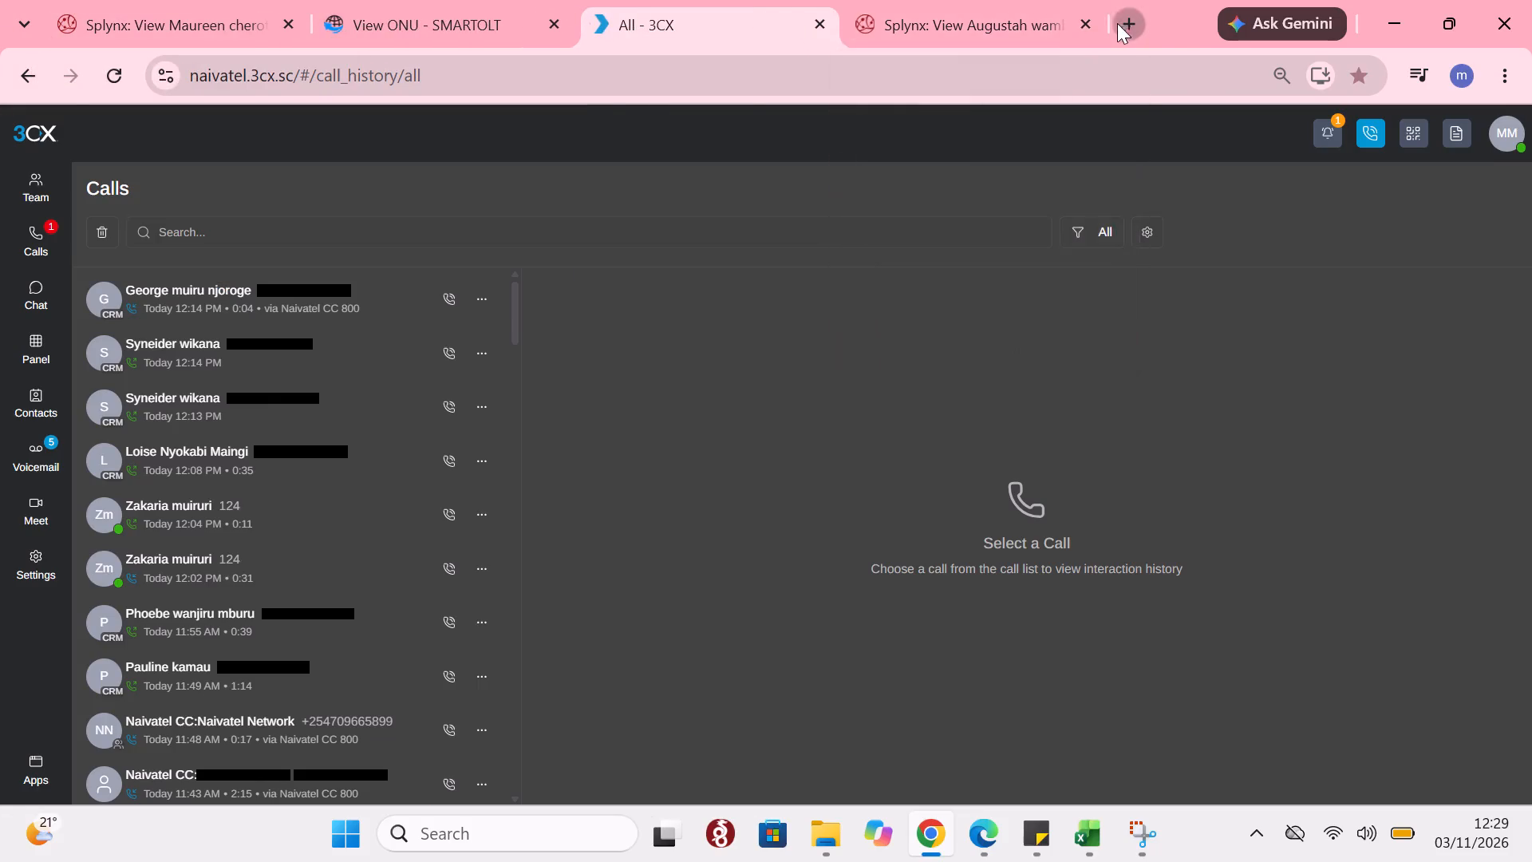
{"action": "left_click", "coordinate": [664, 121]}
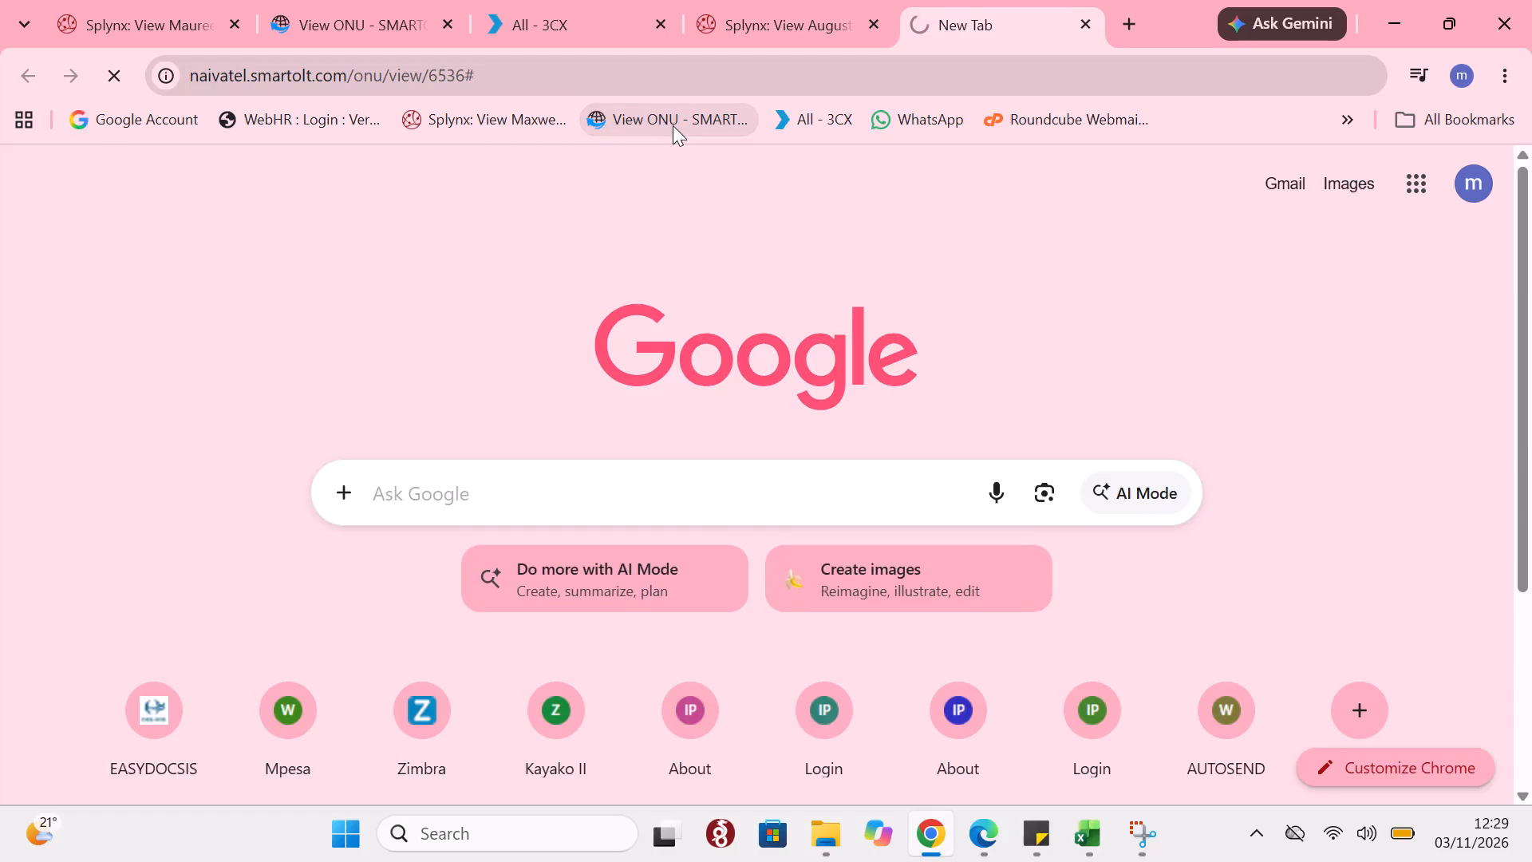
{"action": "left_click", "coordinate": [456, 127]}
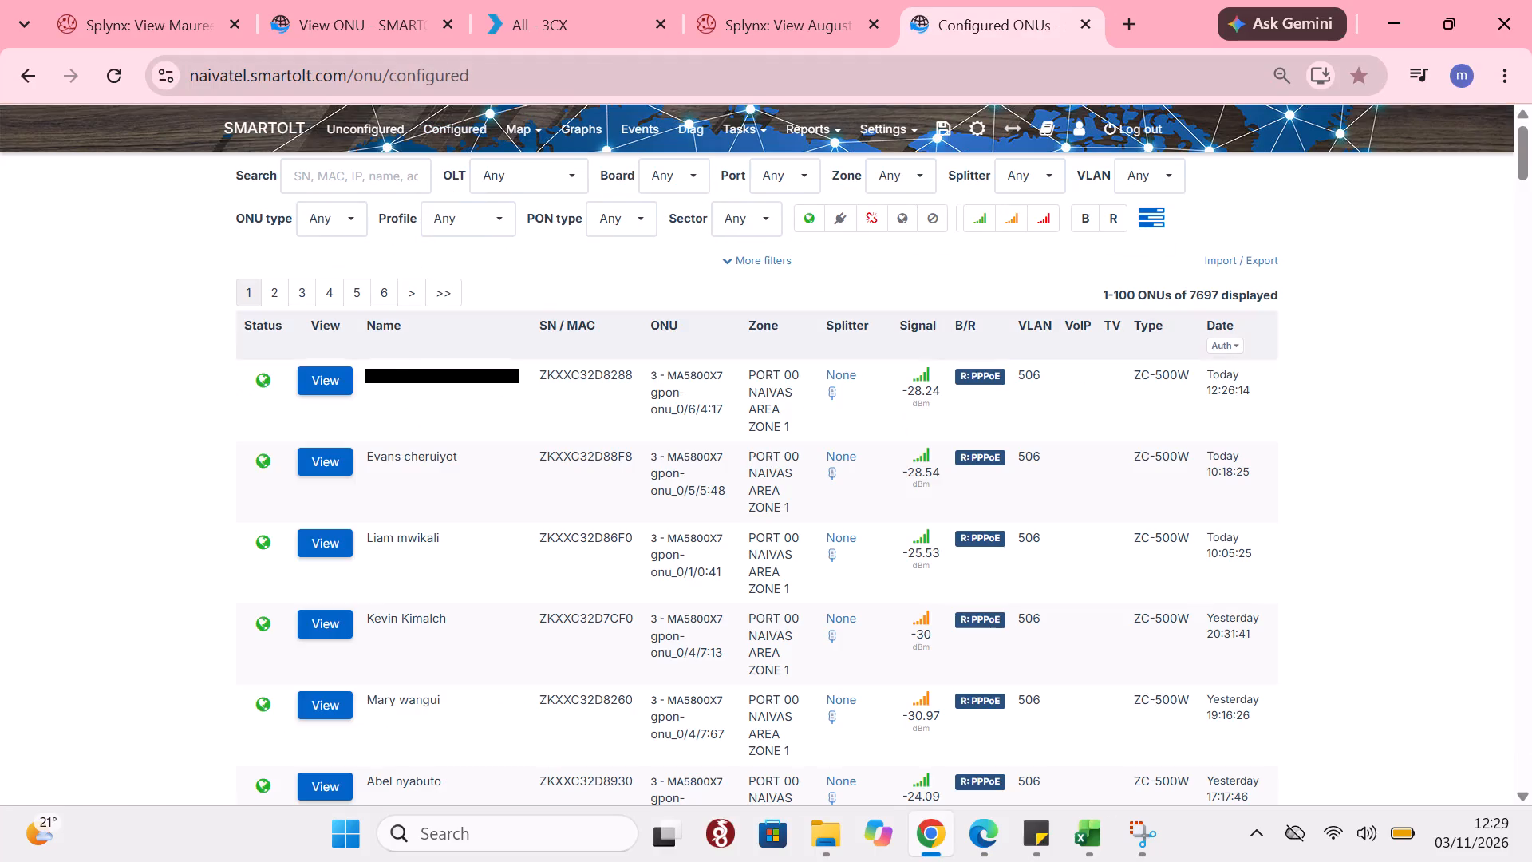
{"action": "left_click", "coordinate": [331, 383]}
{"action": "scroll", "coordinate": [907, 366], "scroll_direction": "down", "scroll_amount": 5}
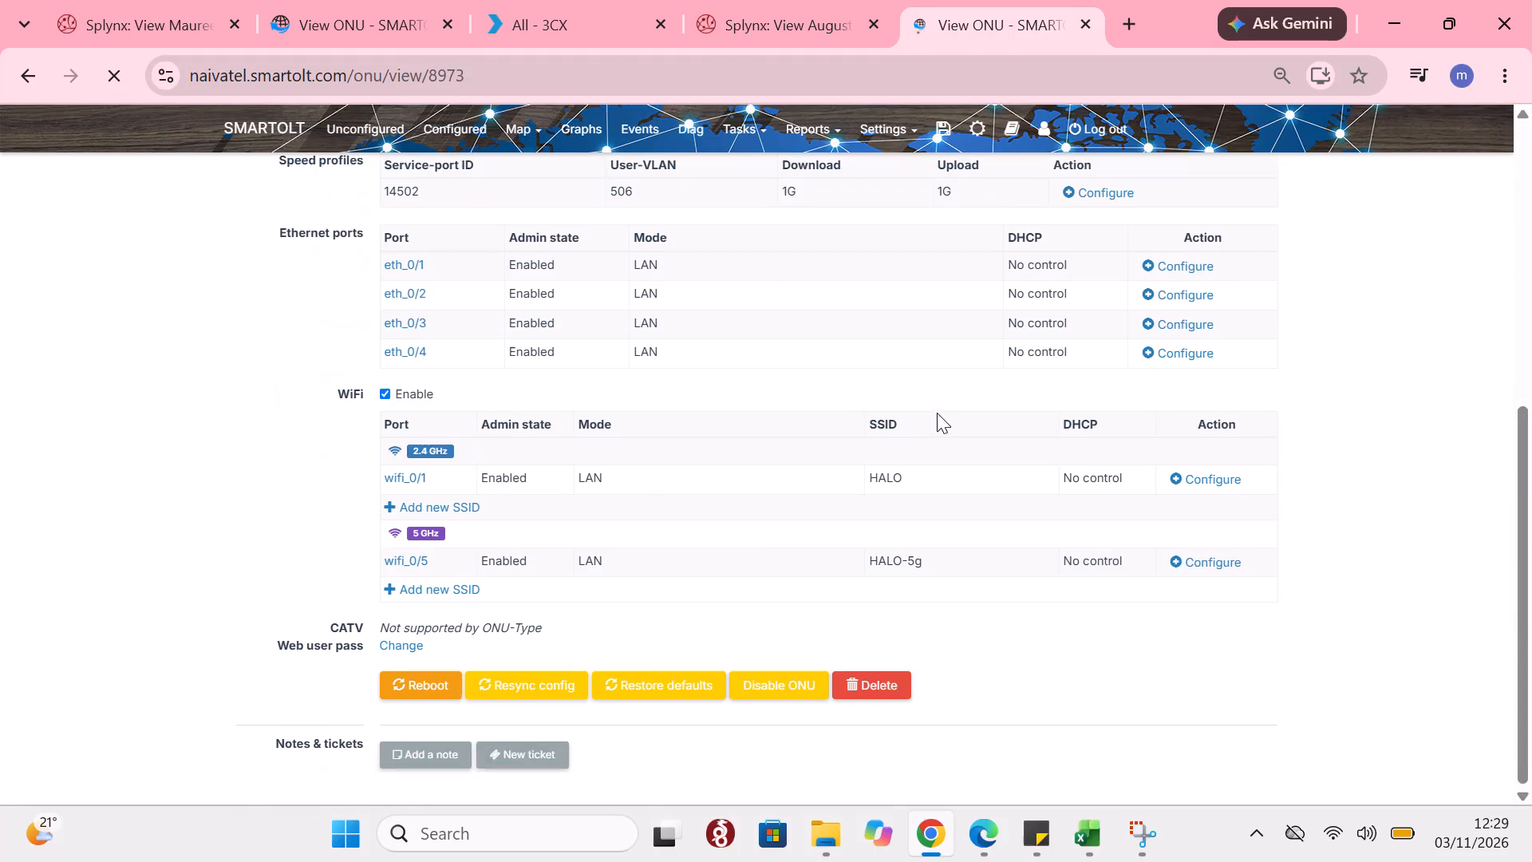
{"action": "scroll", "coordinate": [937, 418], "scroll_direction": "down", "scroll_amount": 4}
{"action": "scroll", "coordinate": [967, 501], "scroll_direction": "up", "scroll_amount": 5}
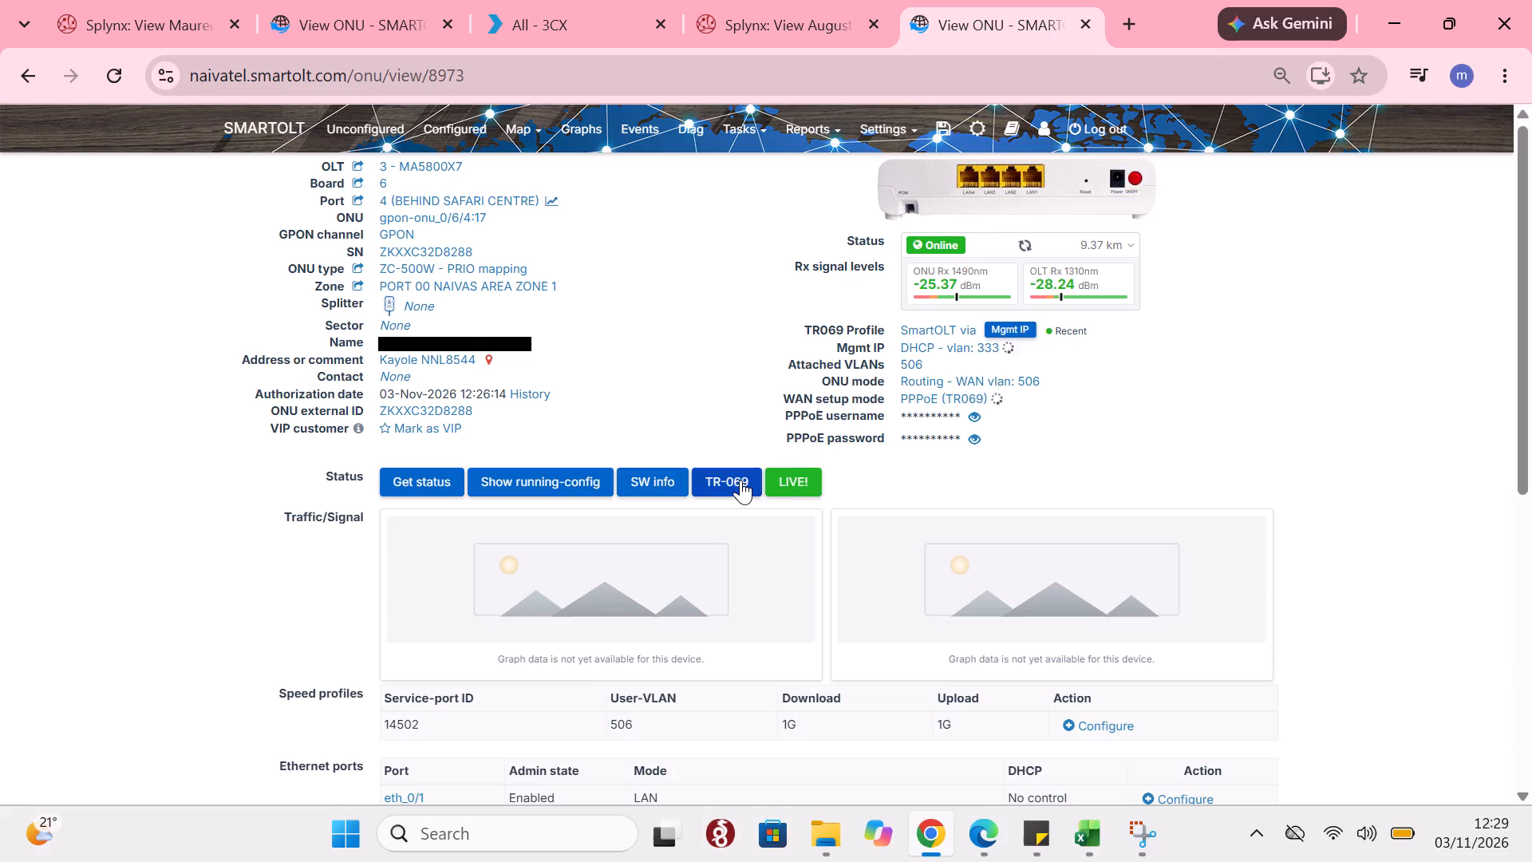
Load the ONU's TR-069 status and examine its PPP Interface 1.1 and IP Interface 1.1 sections.
{"action": "left_click", "coordinate": [740, 480]}
{"action": "scroll", "coordinate": [783, 537], "scroll_direction": "down", "scroll_amount": 4}
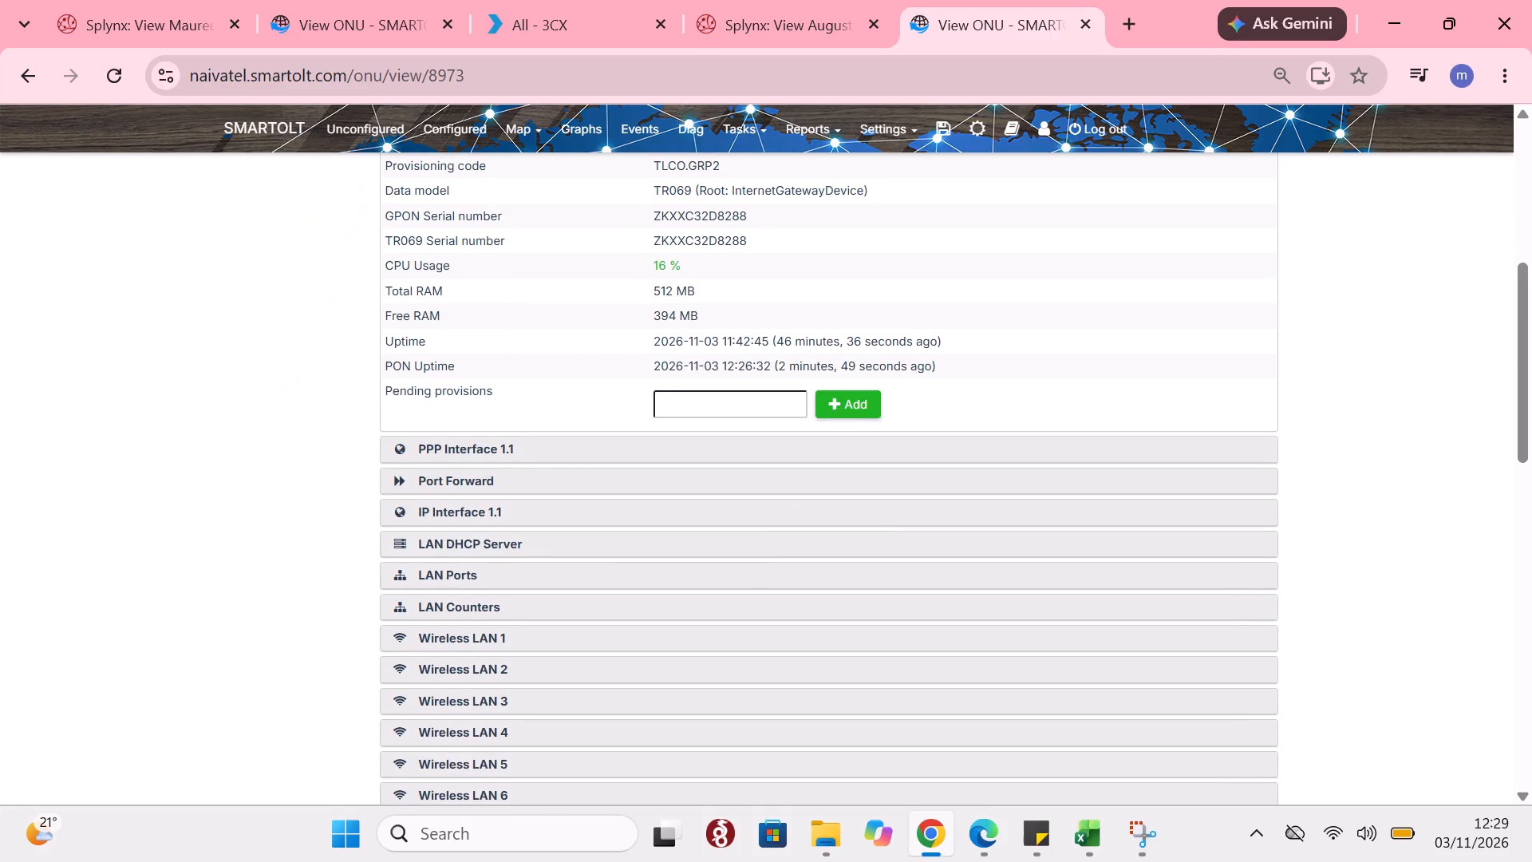
{"action": "left_click", "coordinate": [501, 457]}
{"action": "scroll", "coordinate": [547, 519], "scroll_direction": "down", "scroll_amount": 3}
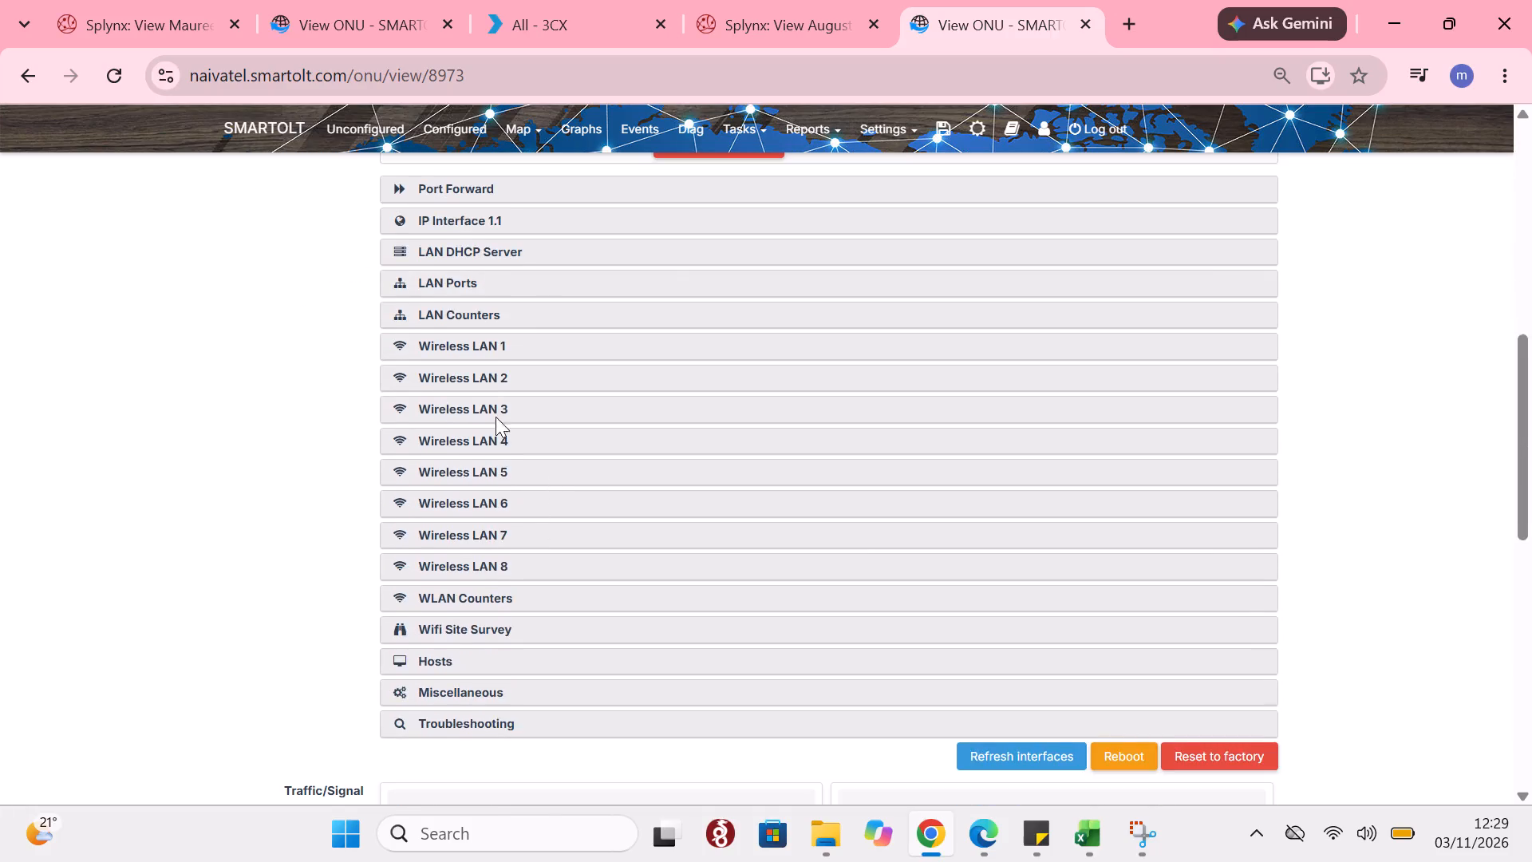
{"action": "scroll", "coordinate": [503, 412], "scroll_direction": "up", "scroll_amount": 1}
{"action": "left_click", "coordinate": [519, 342]}
{"action": "scroll", "coordinate": [563, 463], "scroll_direction": "up", "scroll_amount": 5}
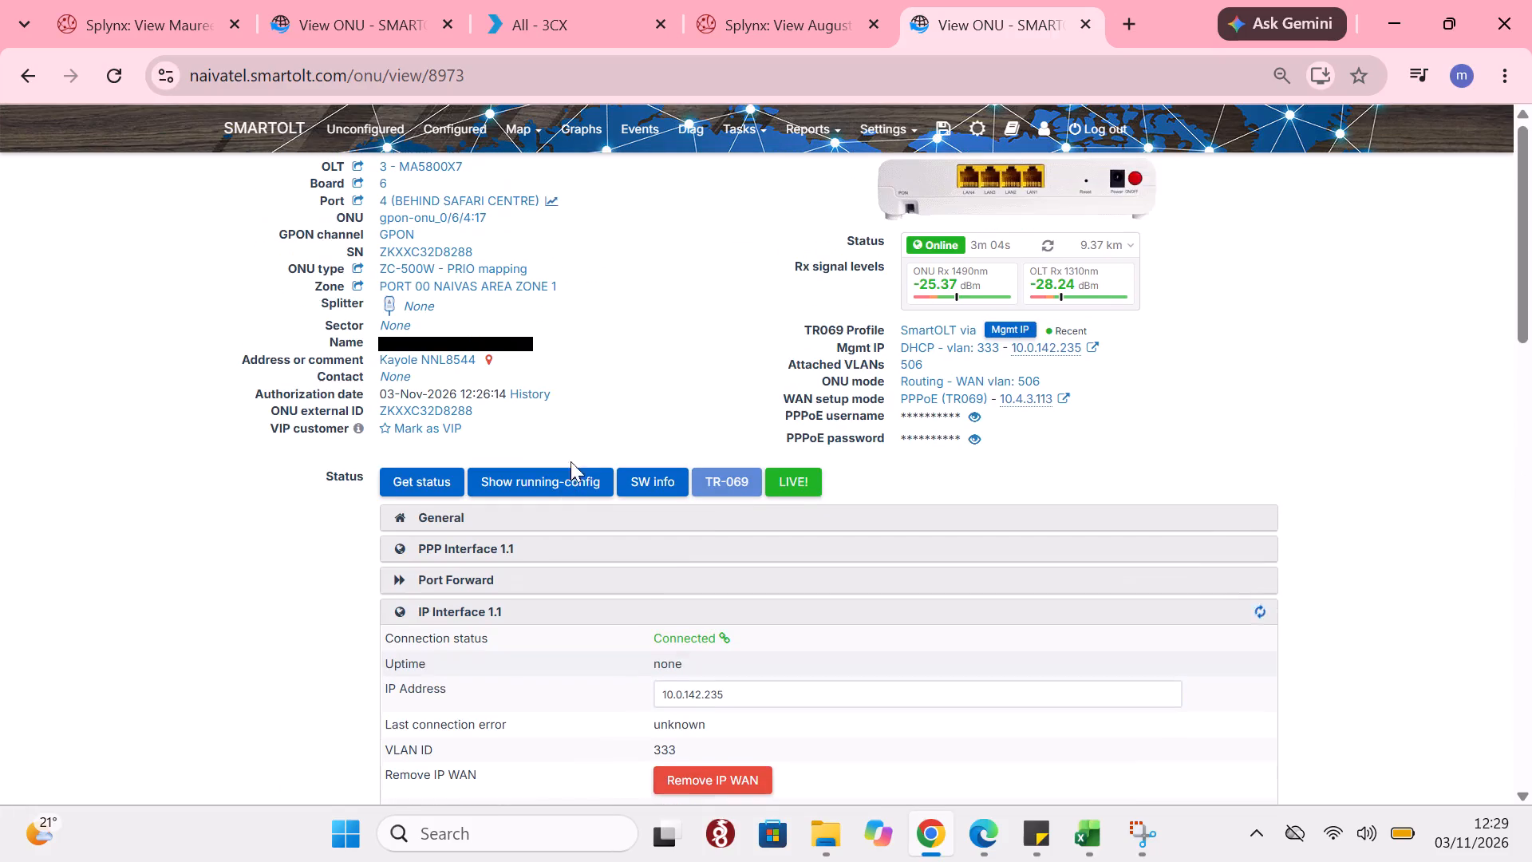
{"action": "scroll", "coordinate": [571, 461], "scroll_direction": "up", "scroll_amount": 3}
Switch to 3CX, filter the call history to Incoming, and open the options of the most recent call.
{"action": "left_click", "coordinate": [543, 2]}
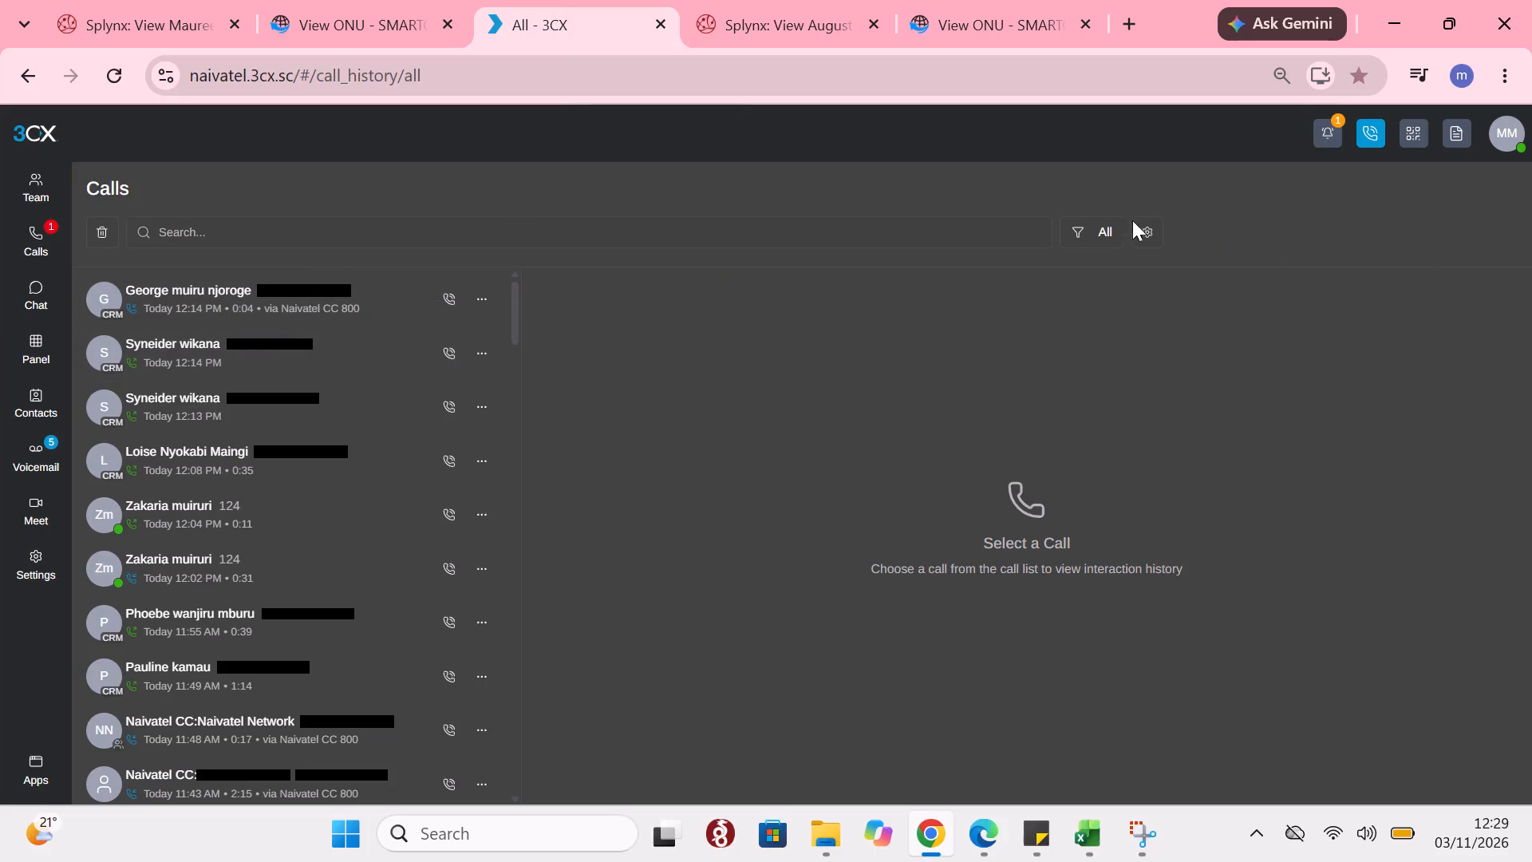
{"action": "left_click", "coordinate": [1104, 236]}
{"action": "left_click", "coordinate": [1105, 259]}
{"action": "left_click", "coordinate": [1089, 227]}
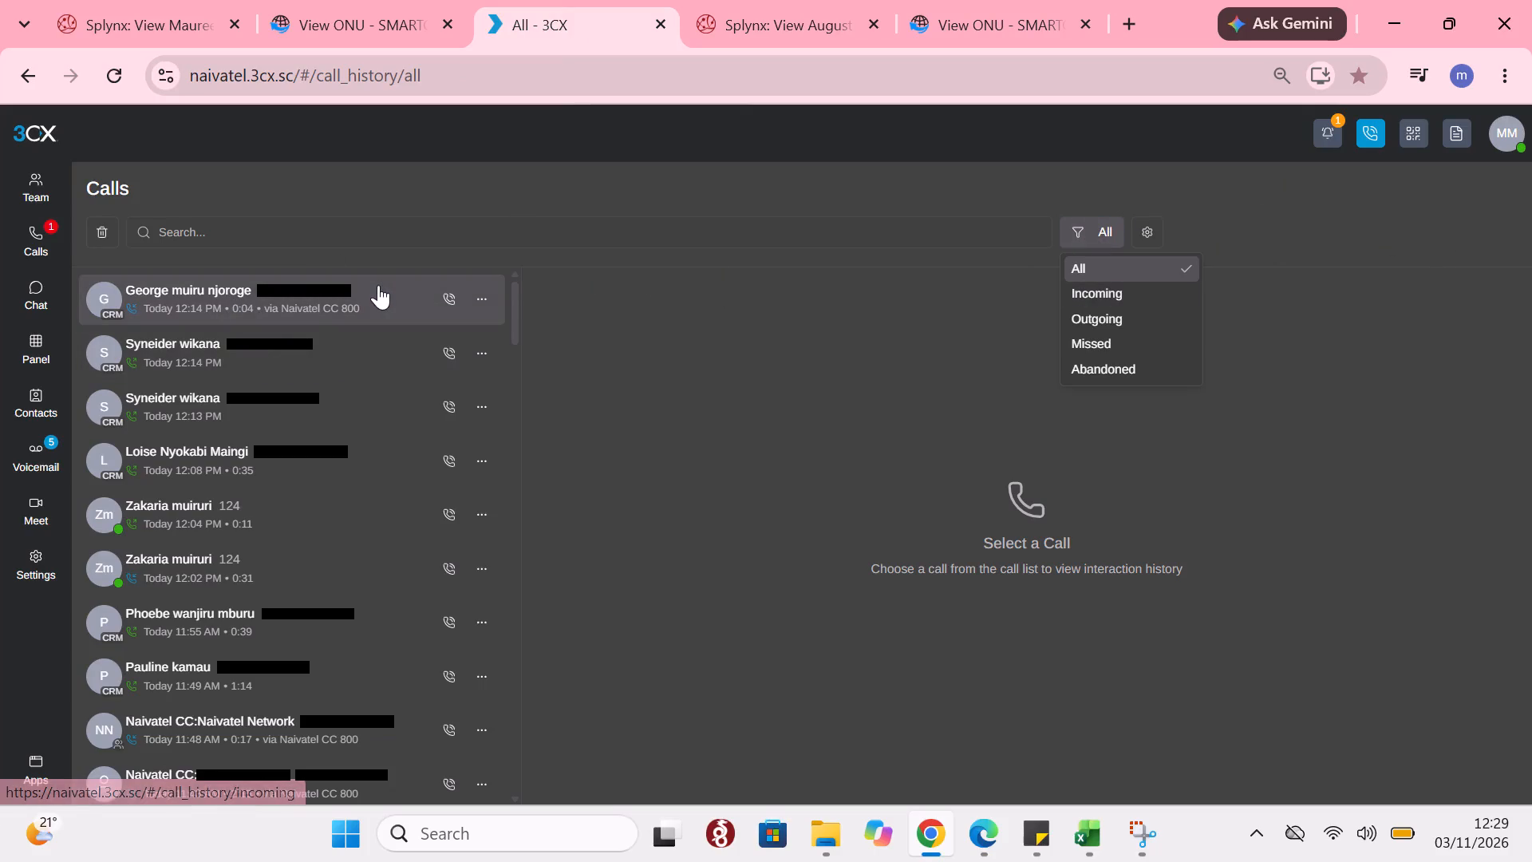
{"action": "left_click", "coordinate": [1096, 291]}
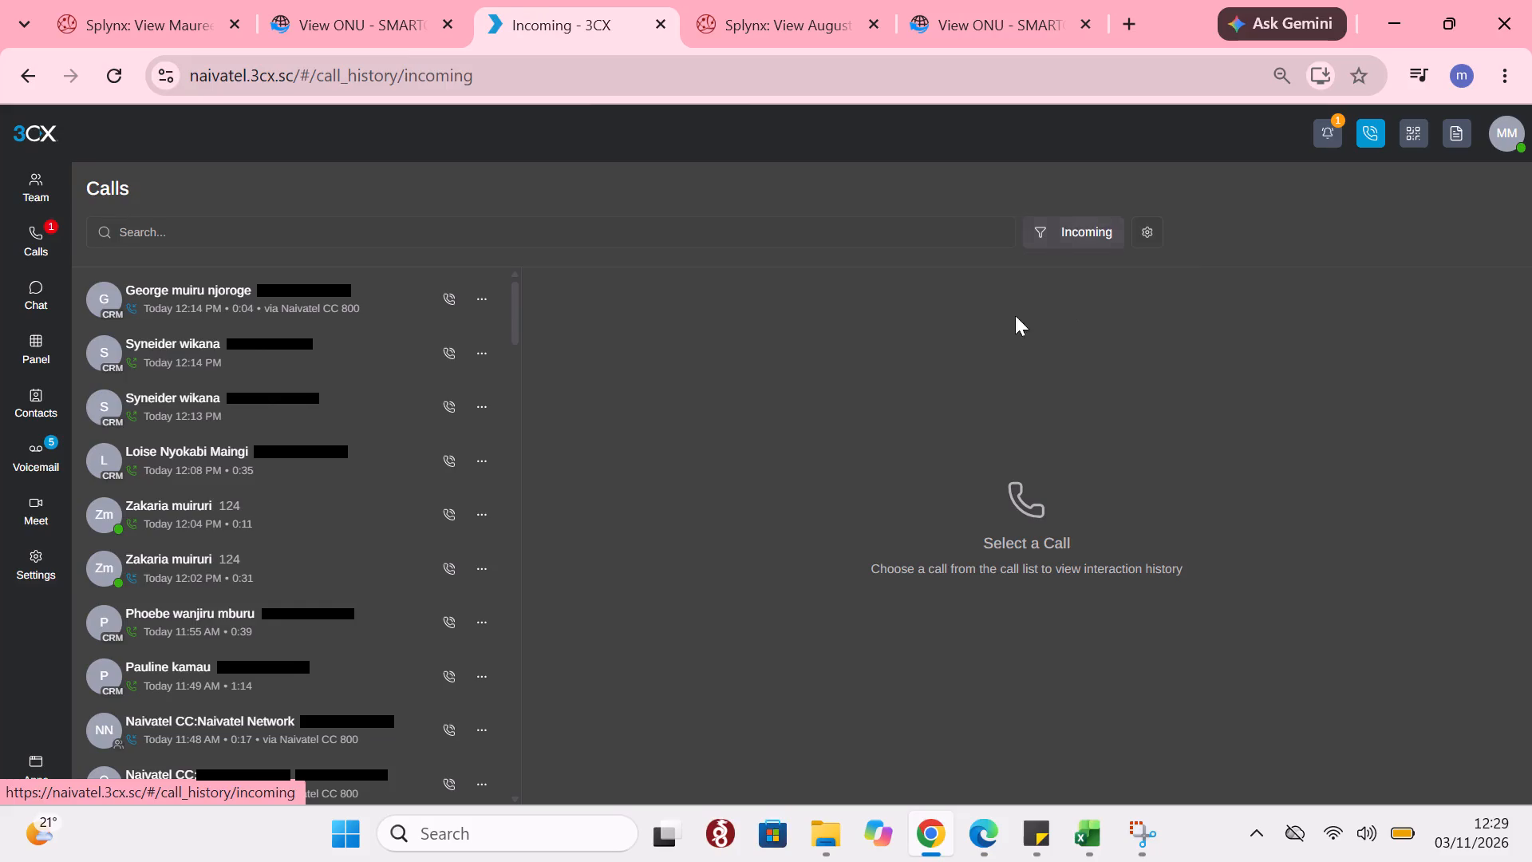
{"action": "left_click", "coordinate": [473, 299]}
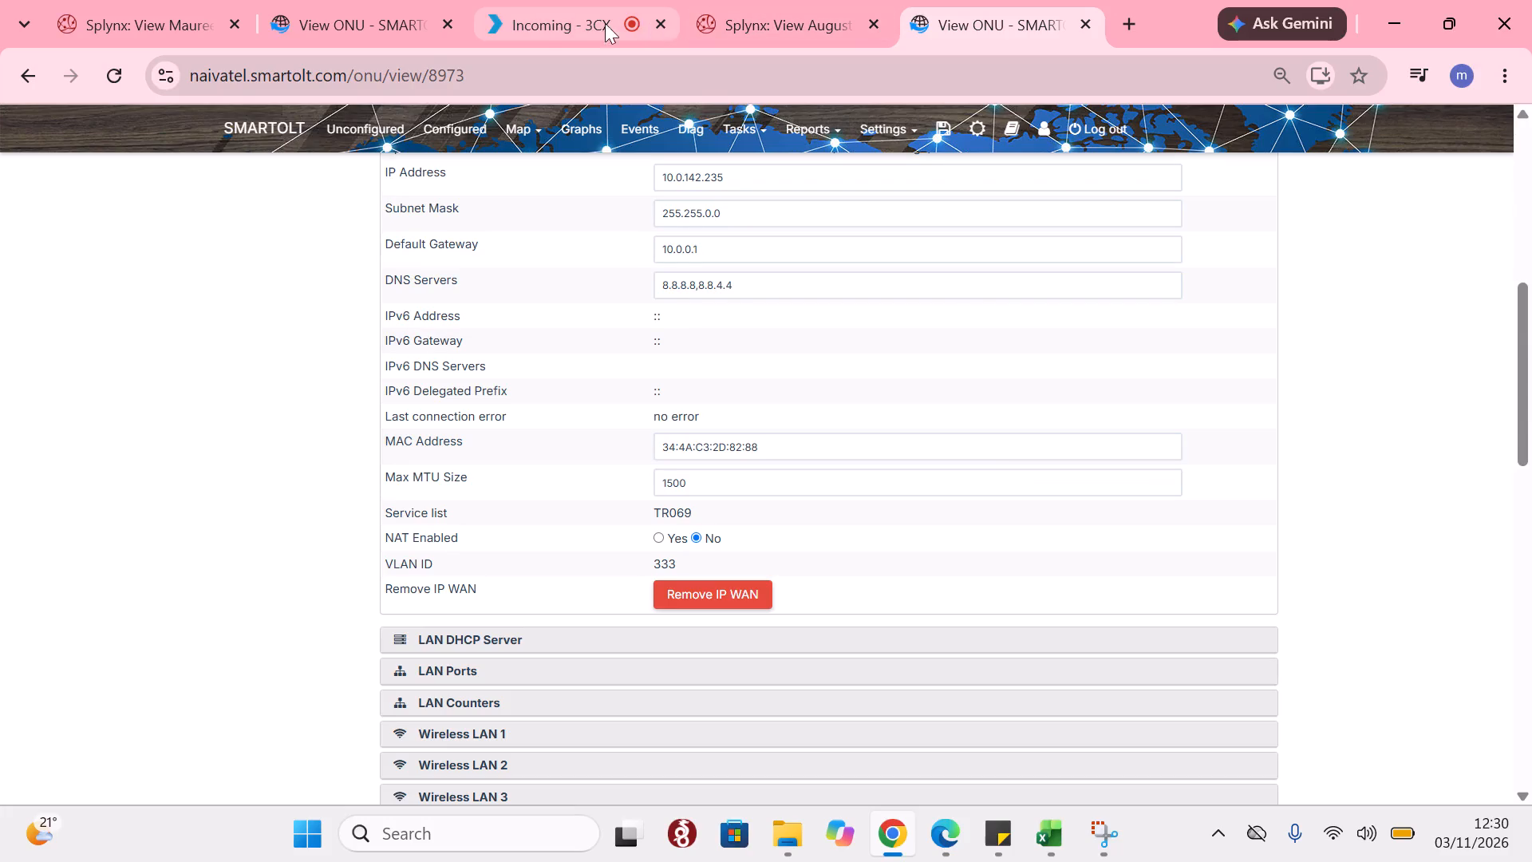
Glance at the incoming calls in 3CX and return to SmartOLT to check the customer's ONU status and signal levels.
{"action": "left_click", "coordinate": [569, 21]}
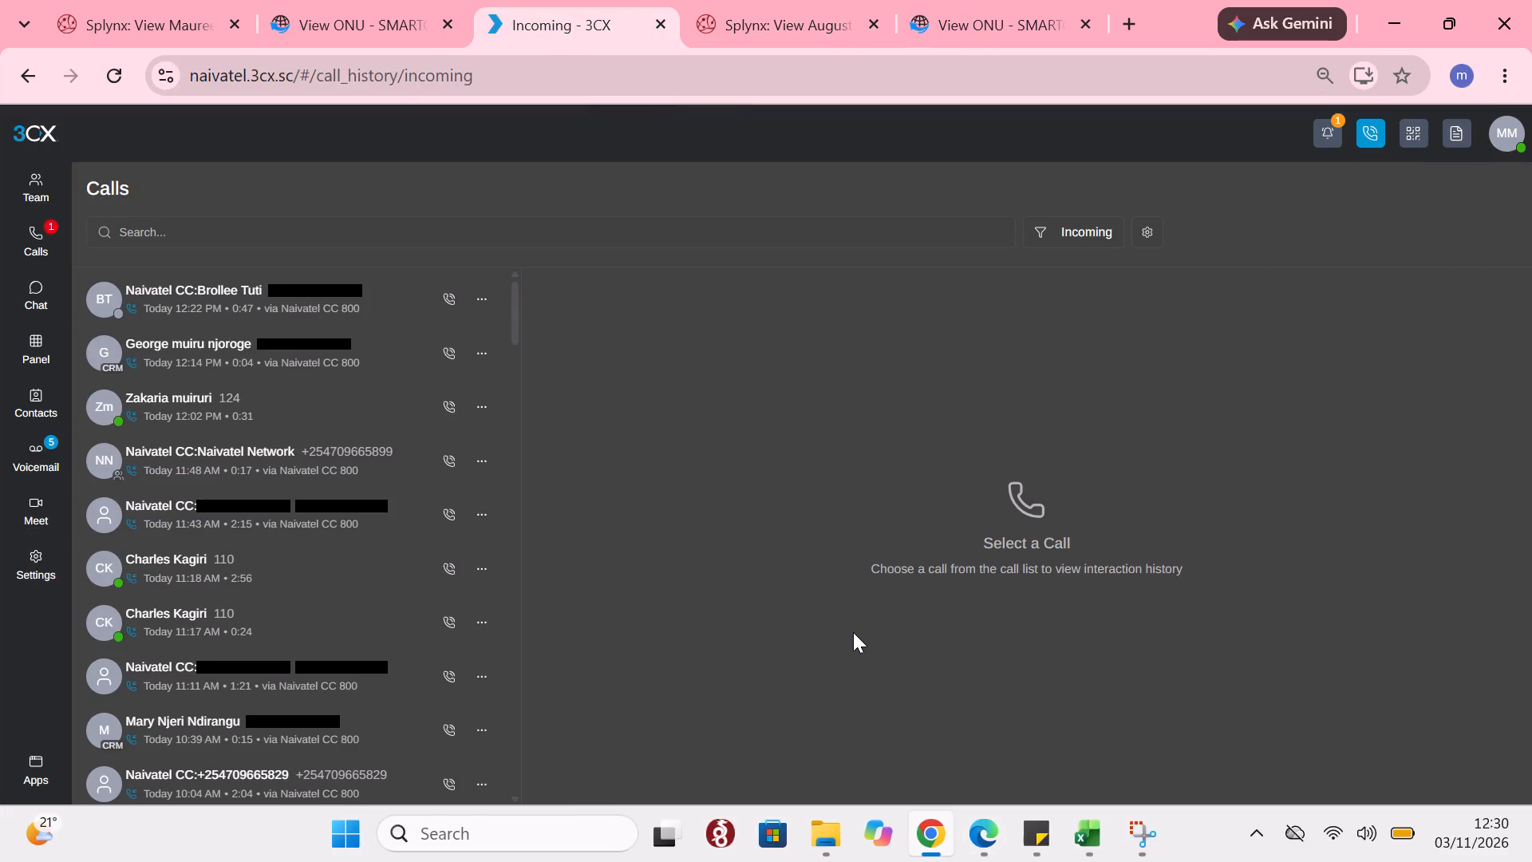
{"action": "left_click", "coordinate": [982, 6]}
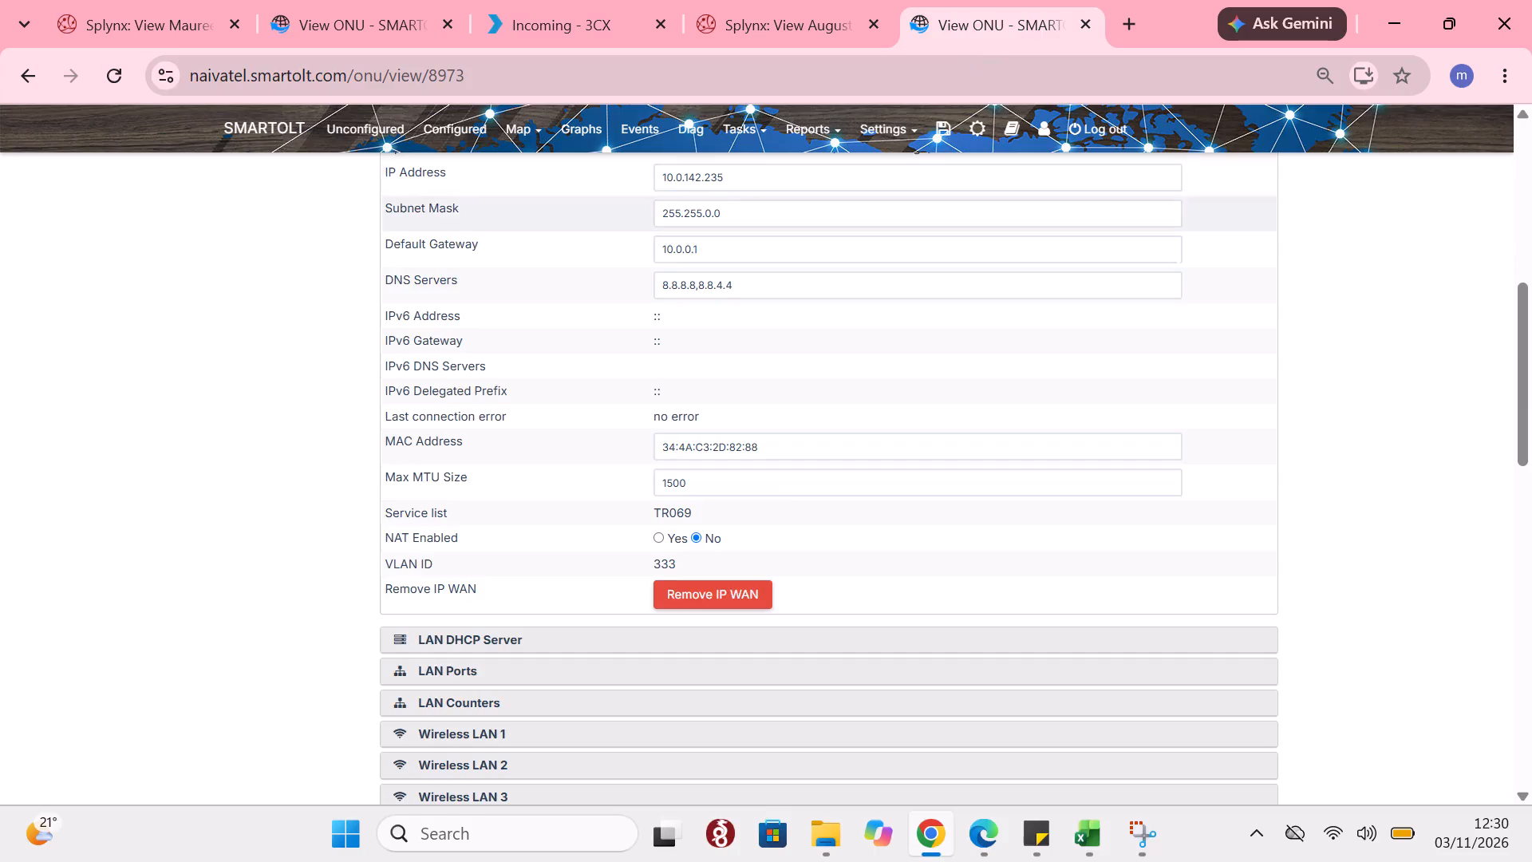
{"action": "scroll", "coordinate": [776, 496], "scroll_direction": "up", "scroll_amount": 12}
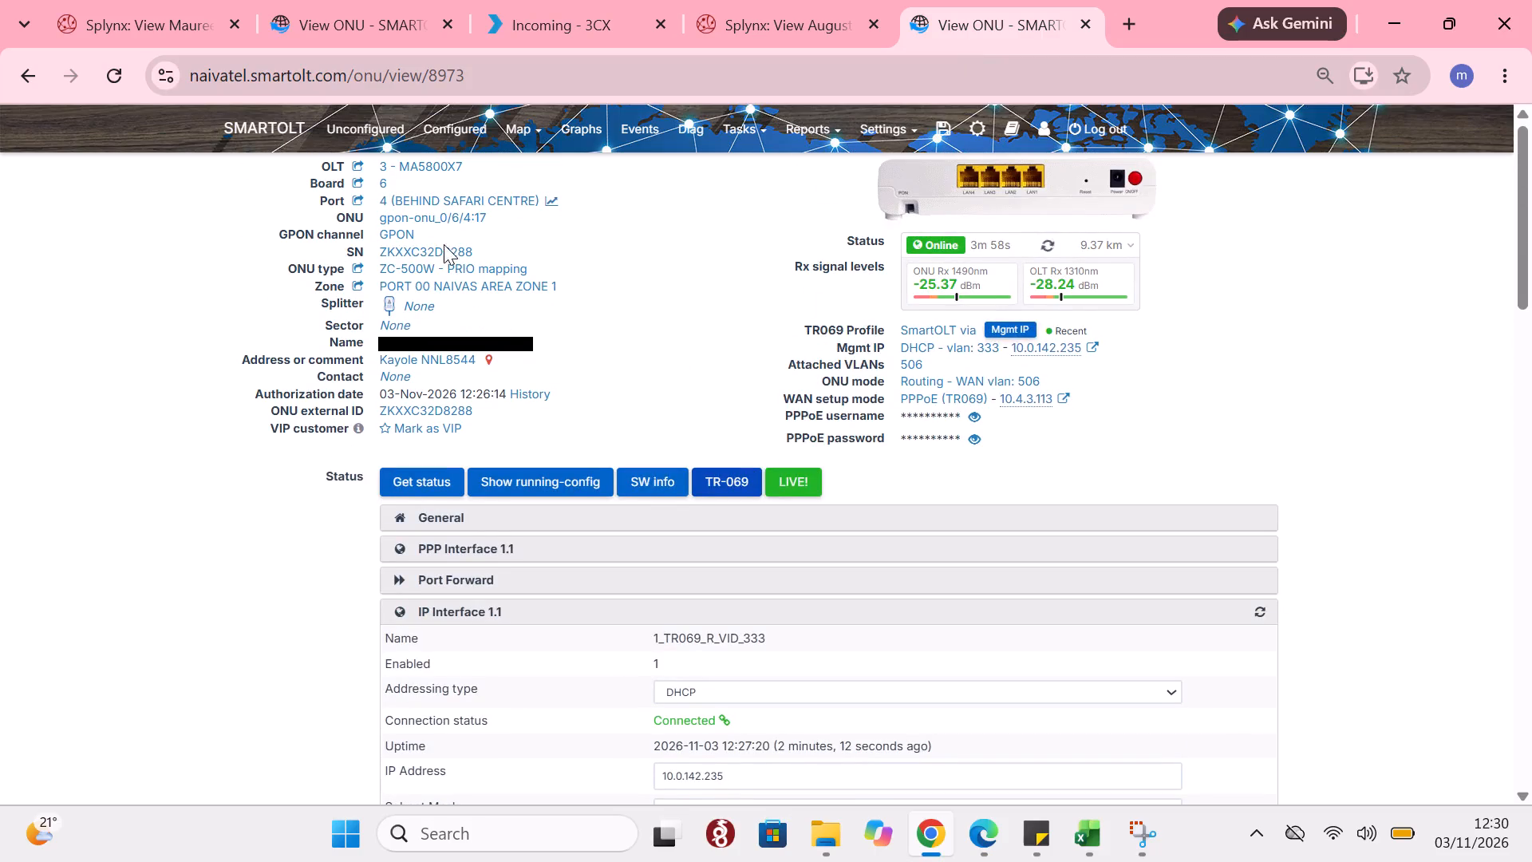
{"action": "left_click", "coordinate": [441, 254]}
{"action": "double_click", "coordinate": [688, 239]}
{"action": "right_click", "coordinate": [685, 238]}
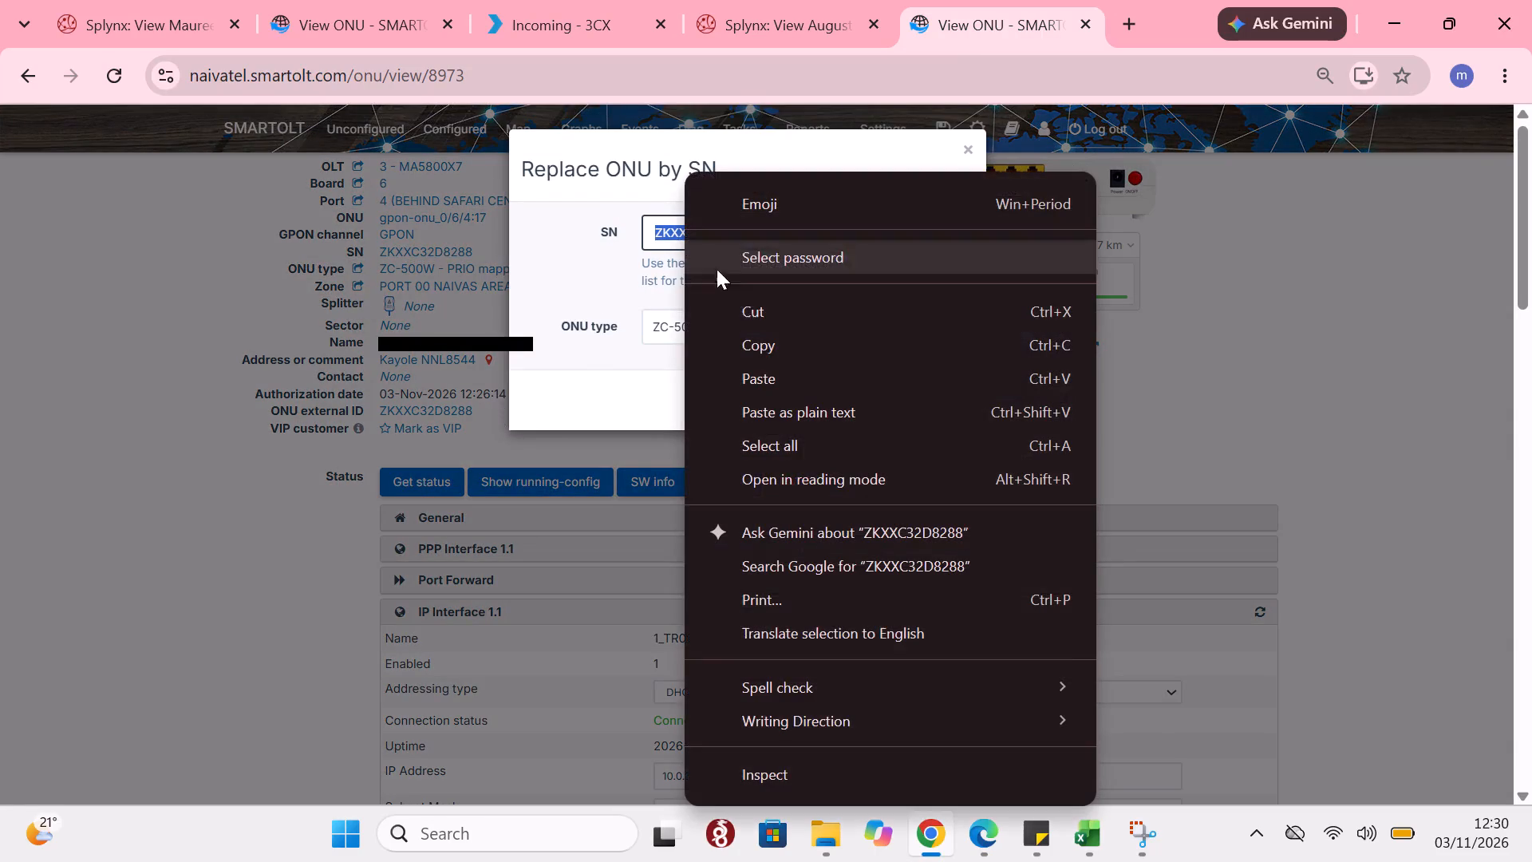
{"action": "left_click", "coordinate": [770, 338]}
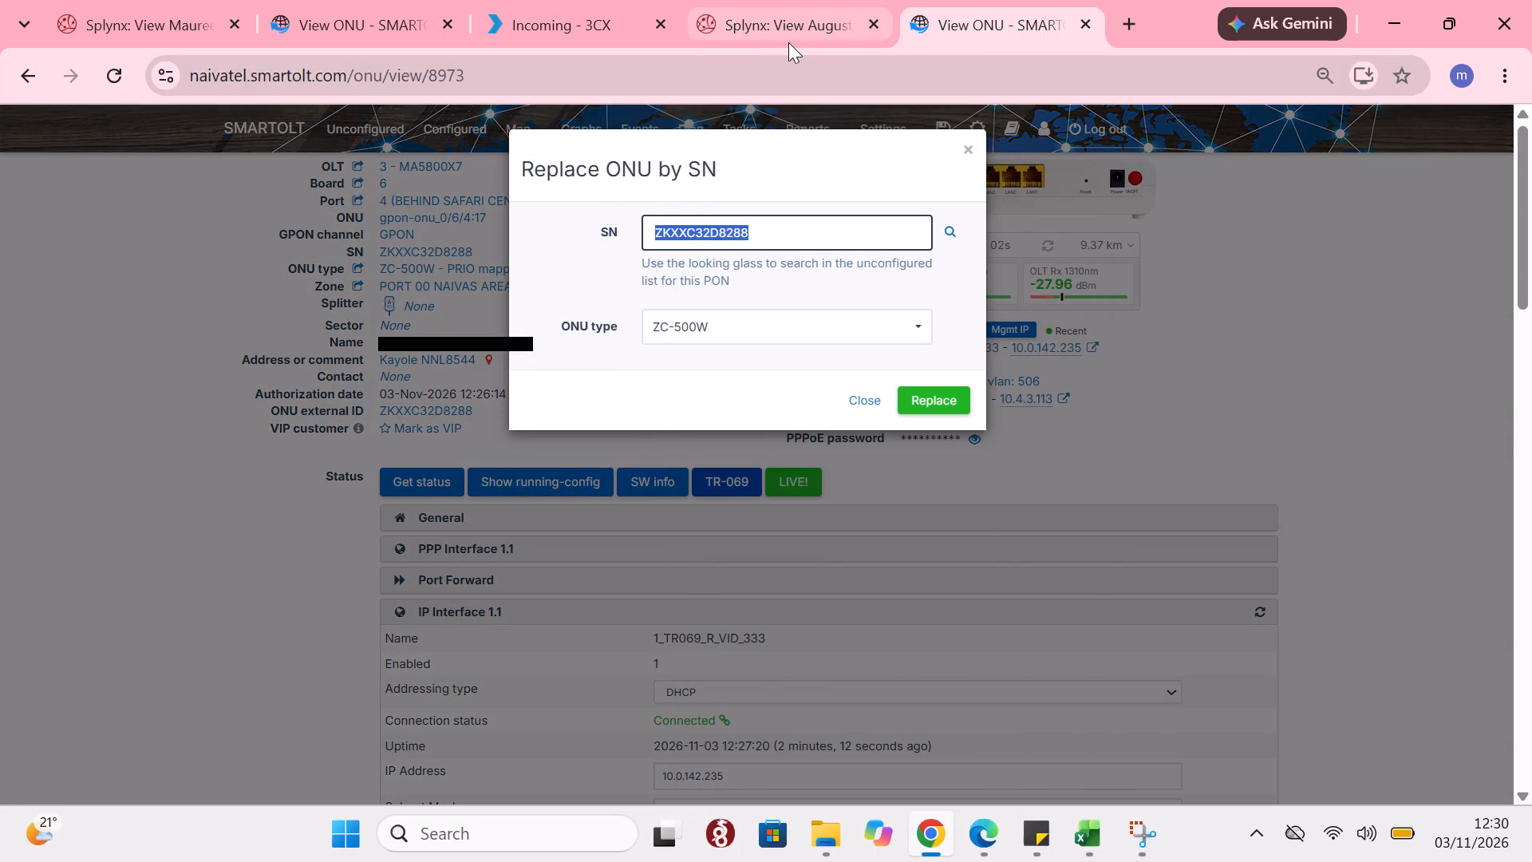
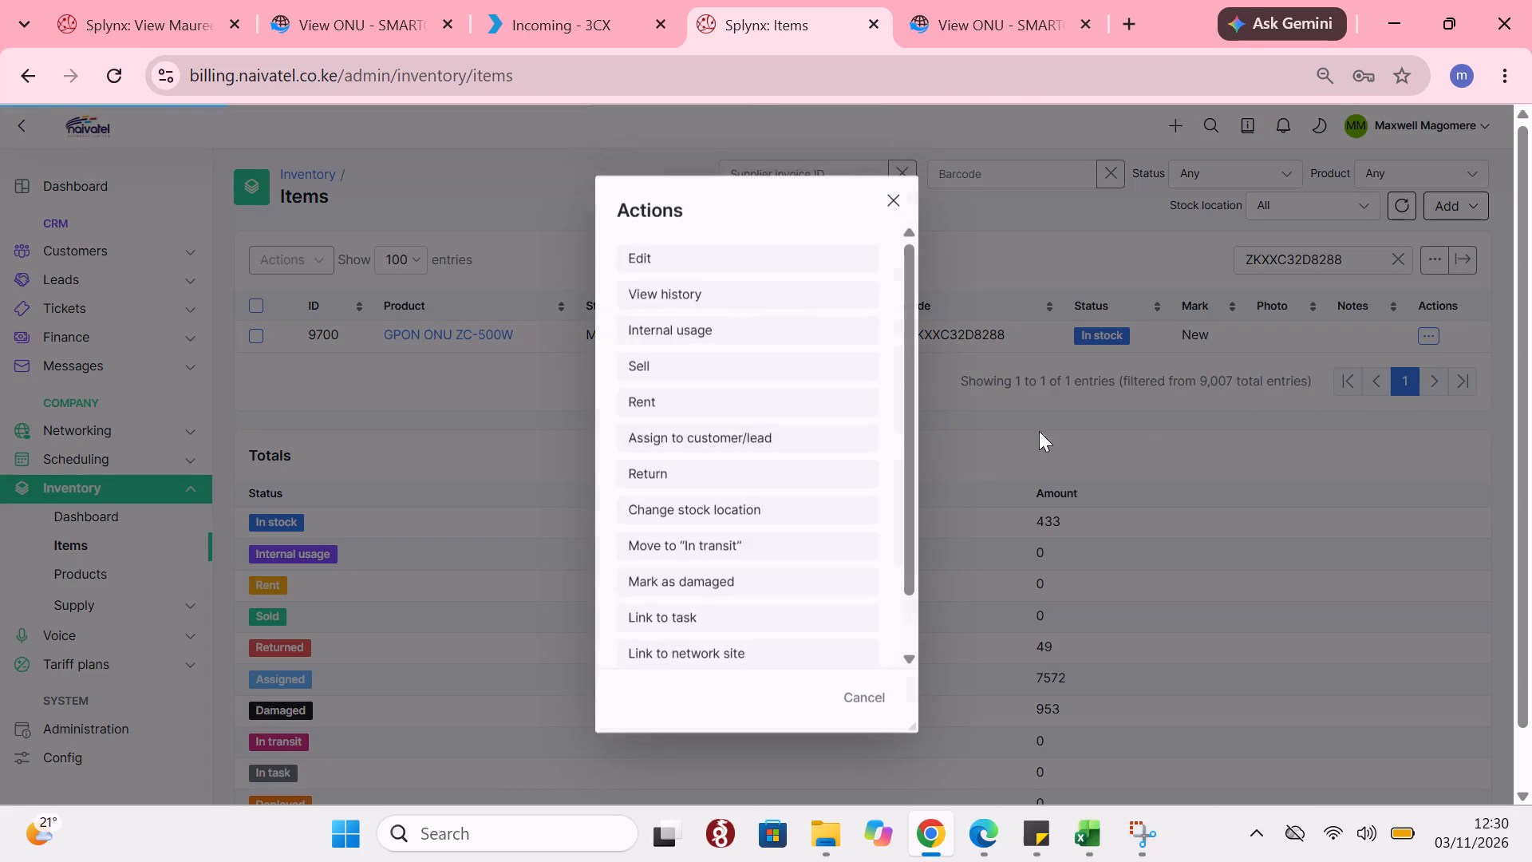
Assign the in-stock GPON ONU ZC-500W to the customer found by customer ID, with Customer premises as its stock location, and save.
{"action": "left_click", "coordinate": [703, 439]}
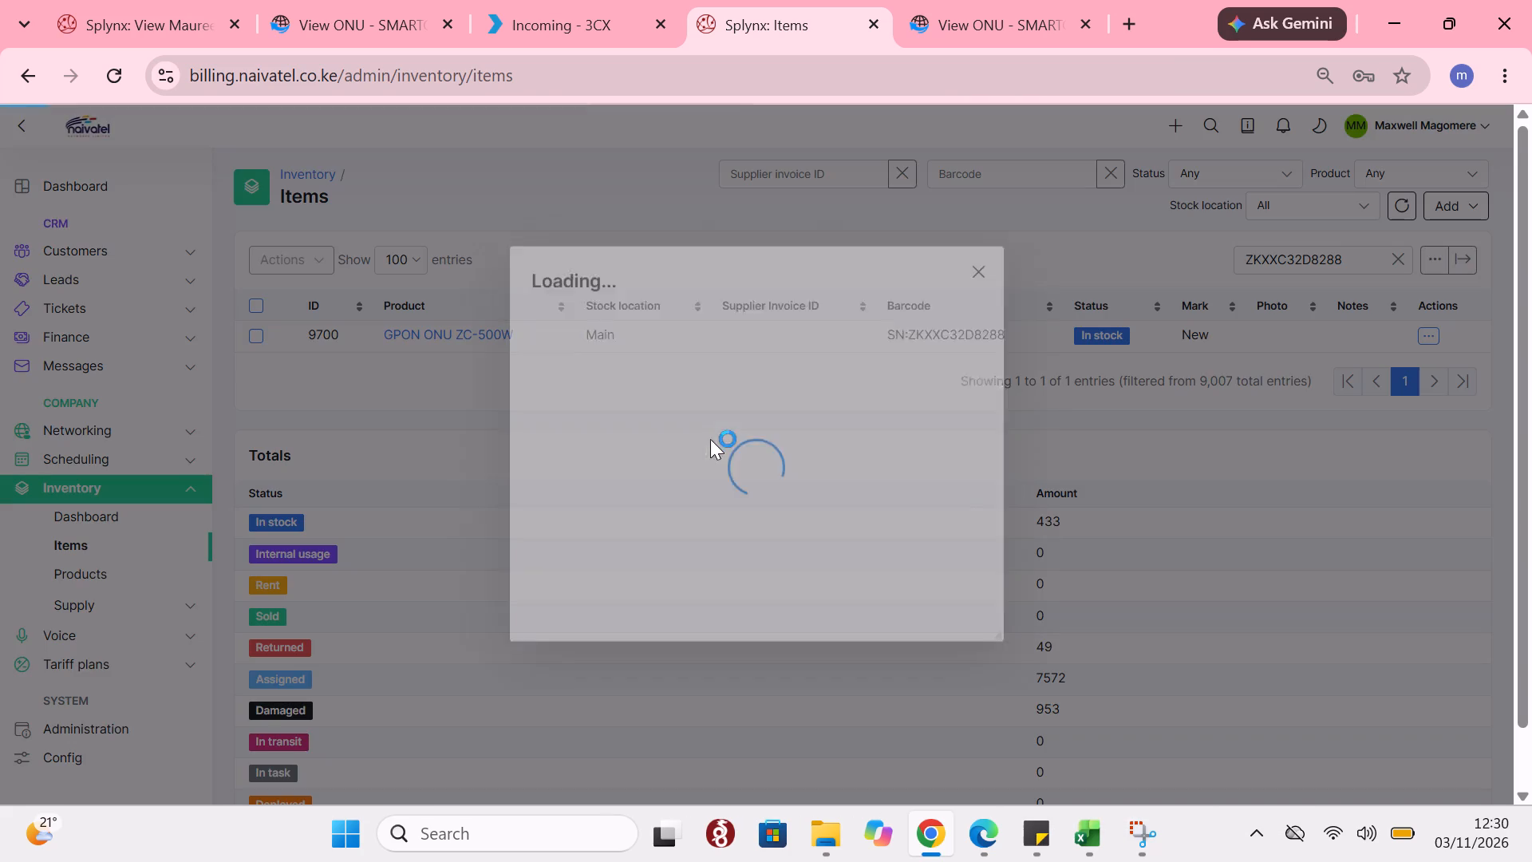
{"action": "left_click", "coordinate": [760, 329]}
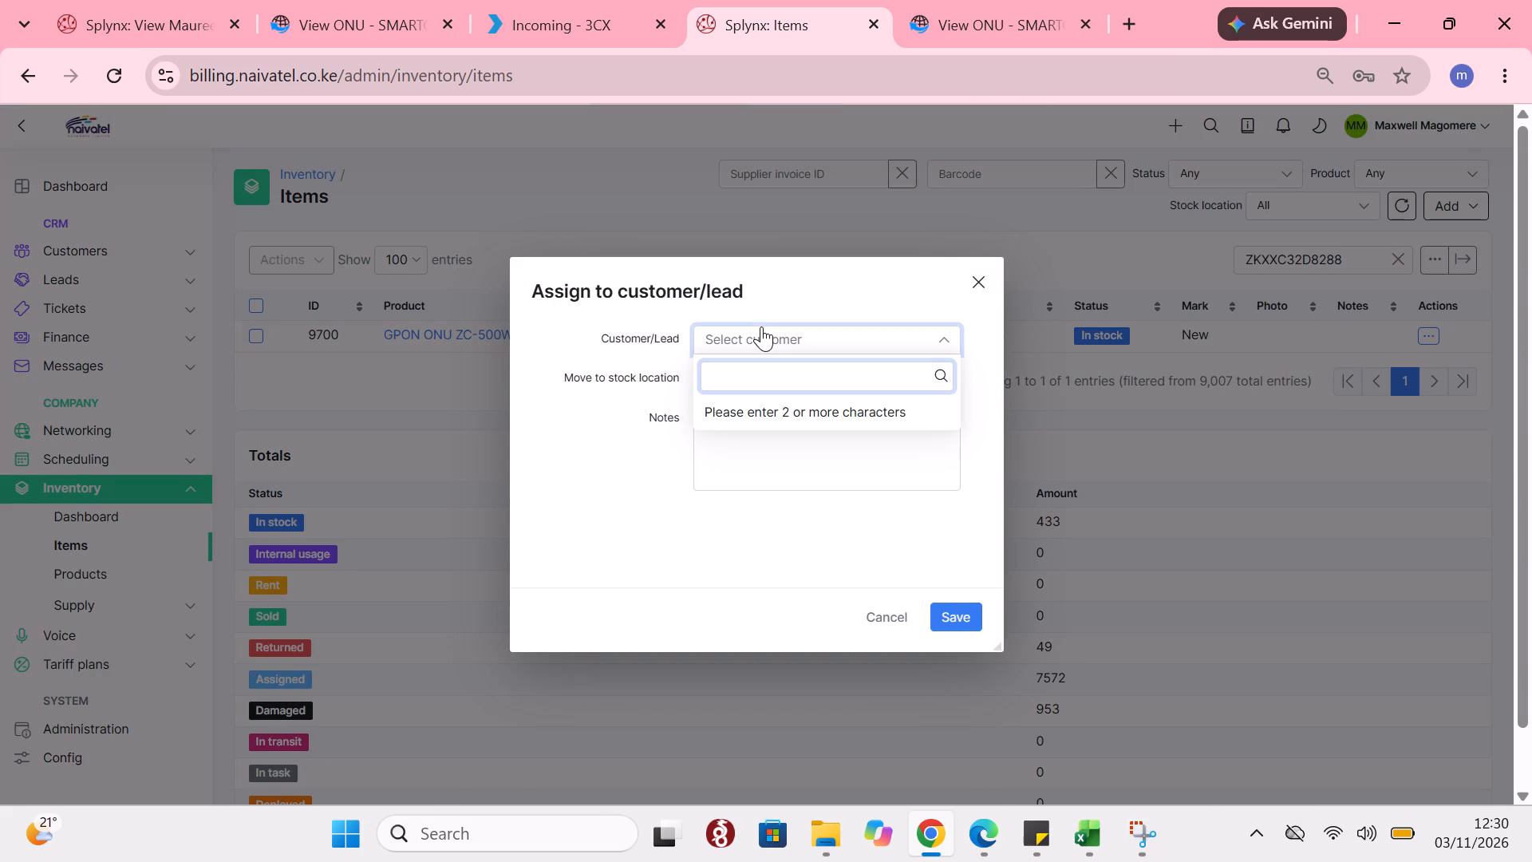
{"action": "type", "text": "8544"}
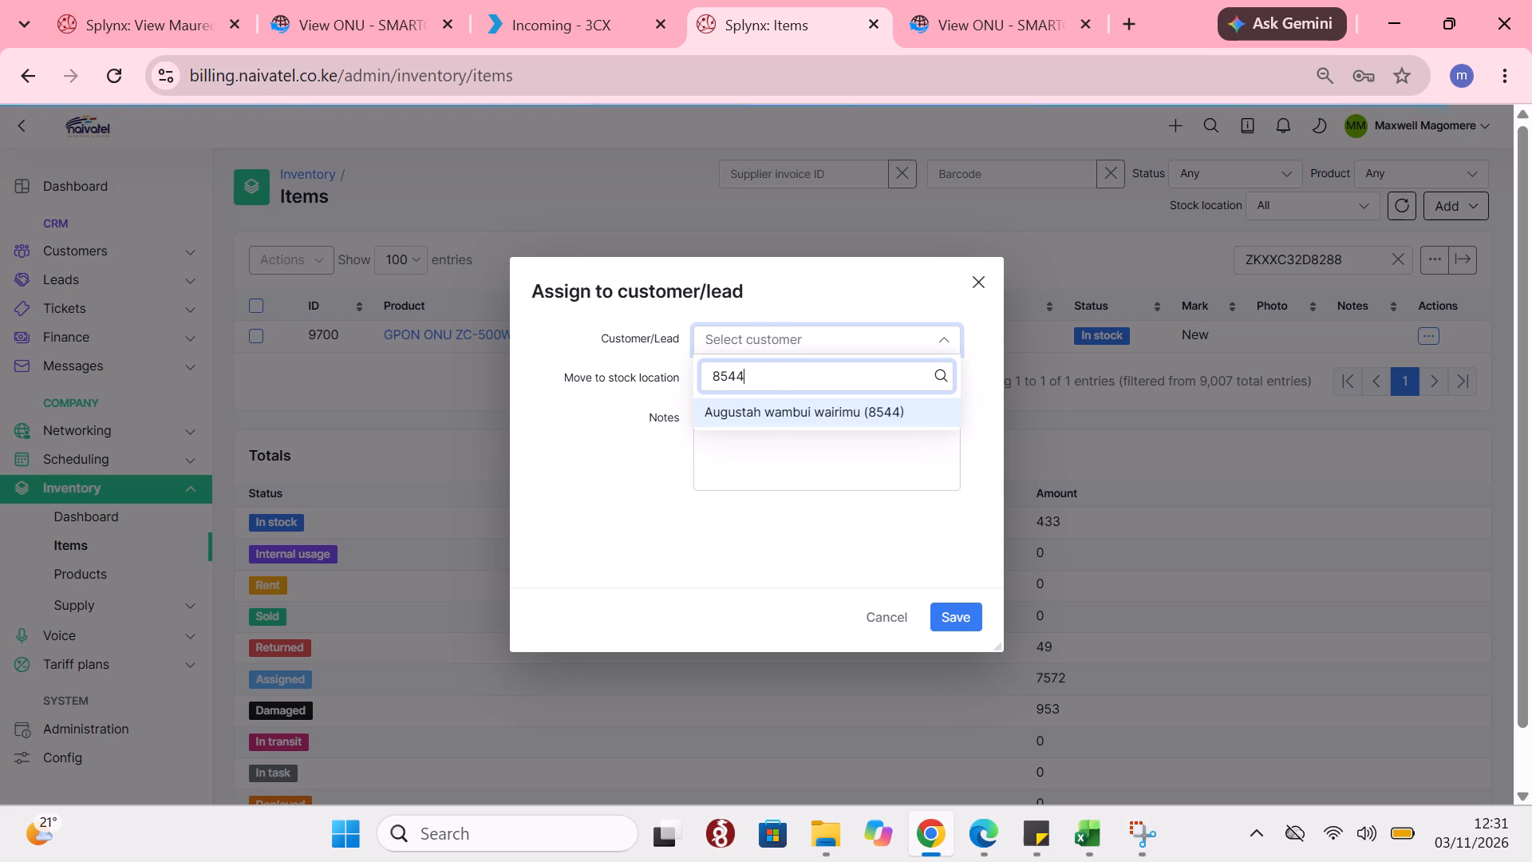
{"action": "left_click", "coordinate": [770, 405]}
{"action": "left_click", "coordinate": [983, 618]}
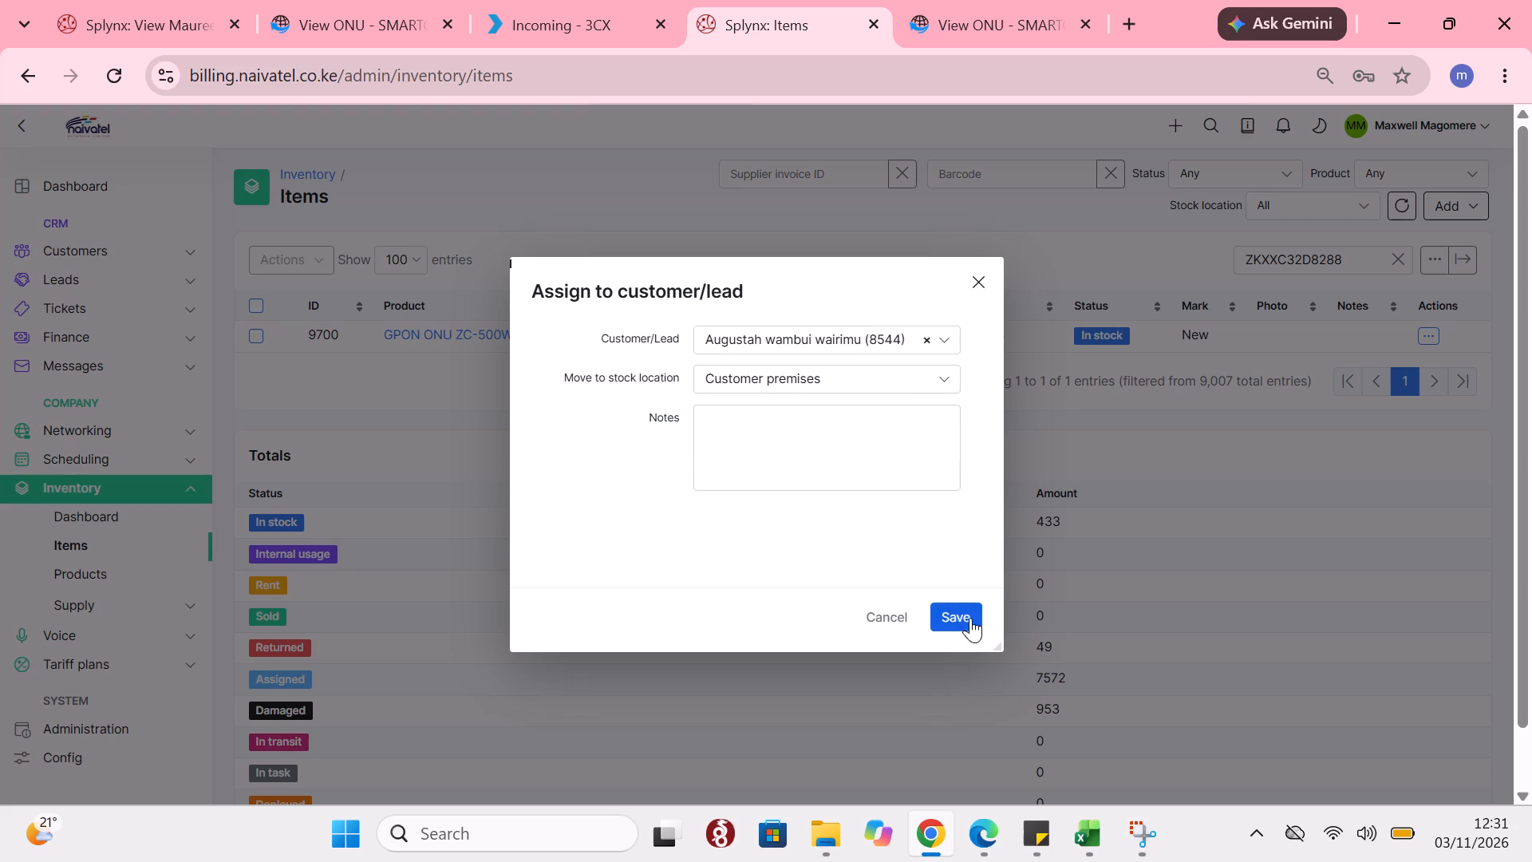
{"action": "left_click", "coordinate": [967, 617]}
{"action": "left_click", "coordinate": [946, 619]}
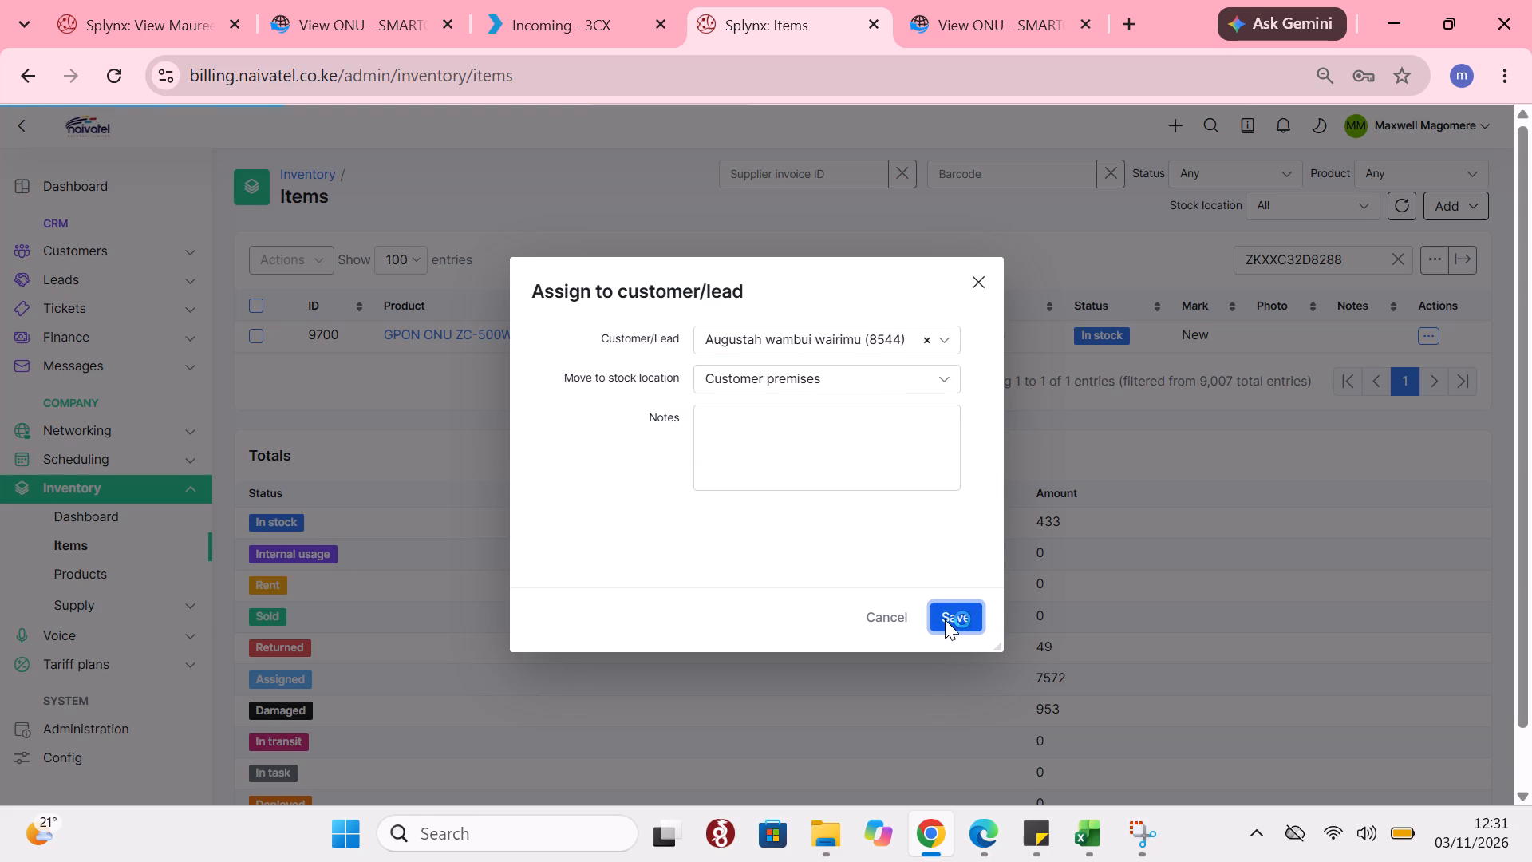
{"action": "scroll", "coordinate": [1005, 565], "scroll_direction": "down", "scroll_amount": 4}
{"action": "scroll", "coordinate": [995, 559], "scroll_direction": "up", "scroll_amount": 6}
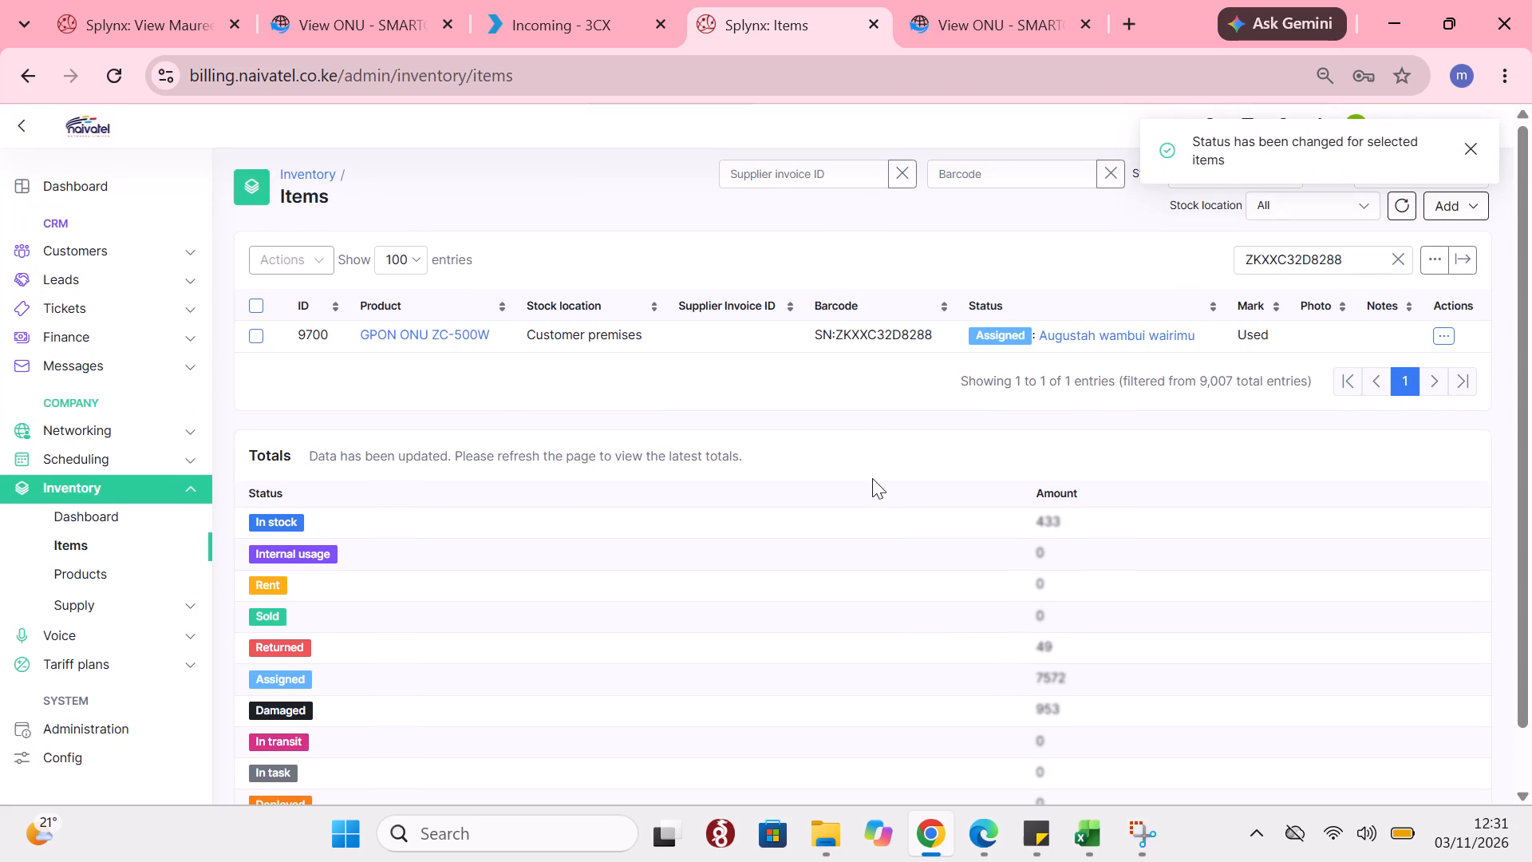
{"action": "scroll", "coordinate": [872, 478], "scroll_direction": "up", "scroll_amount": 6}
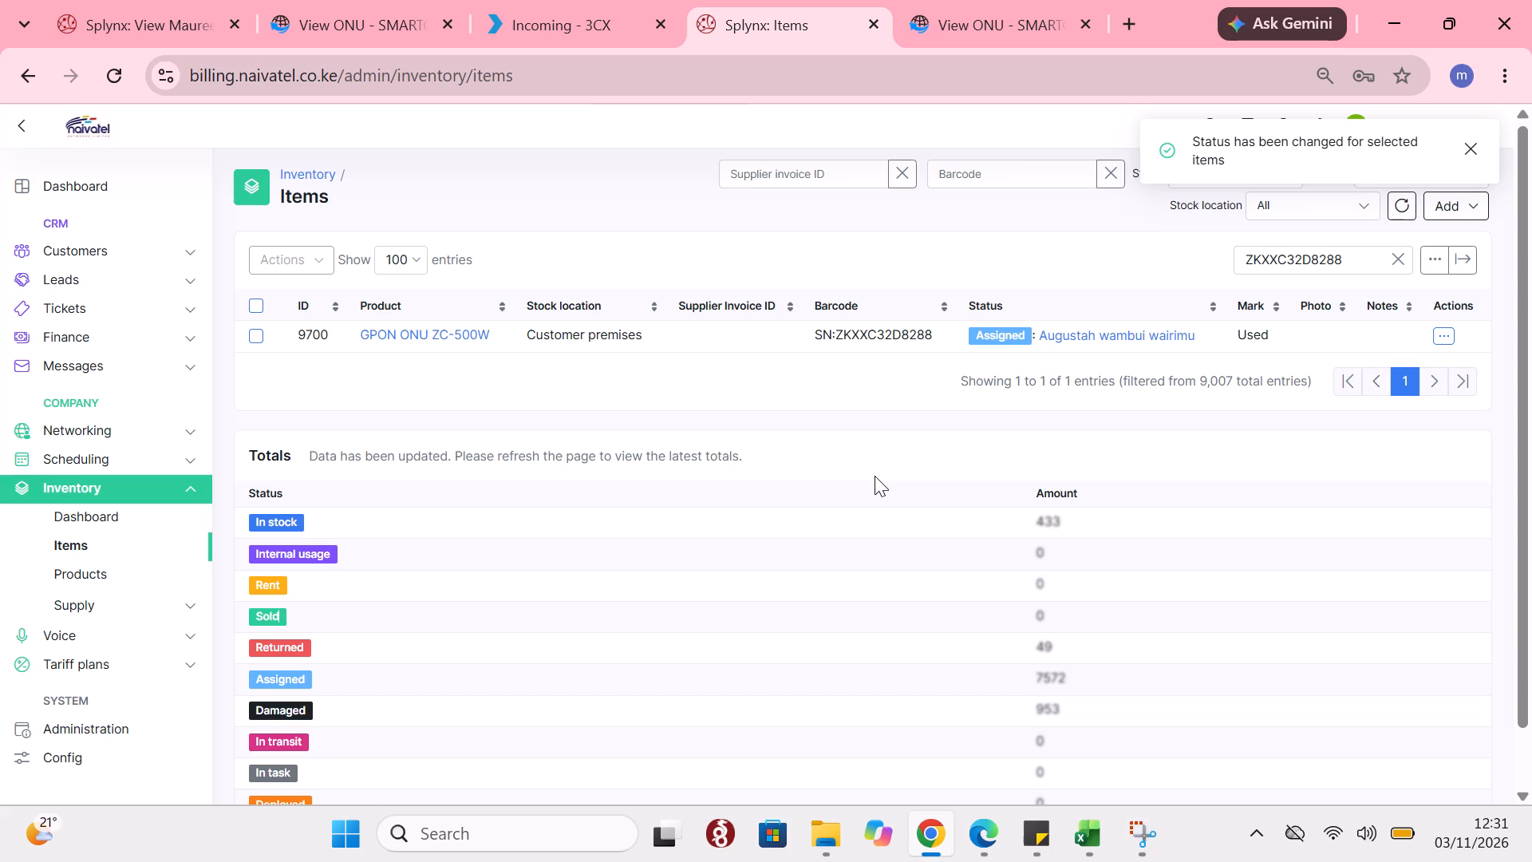
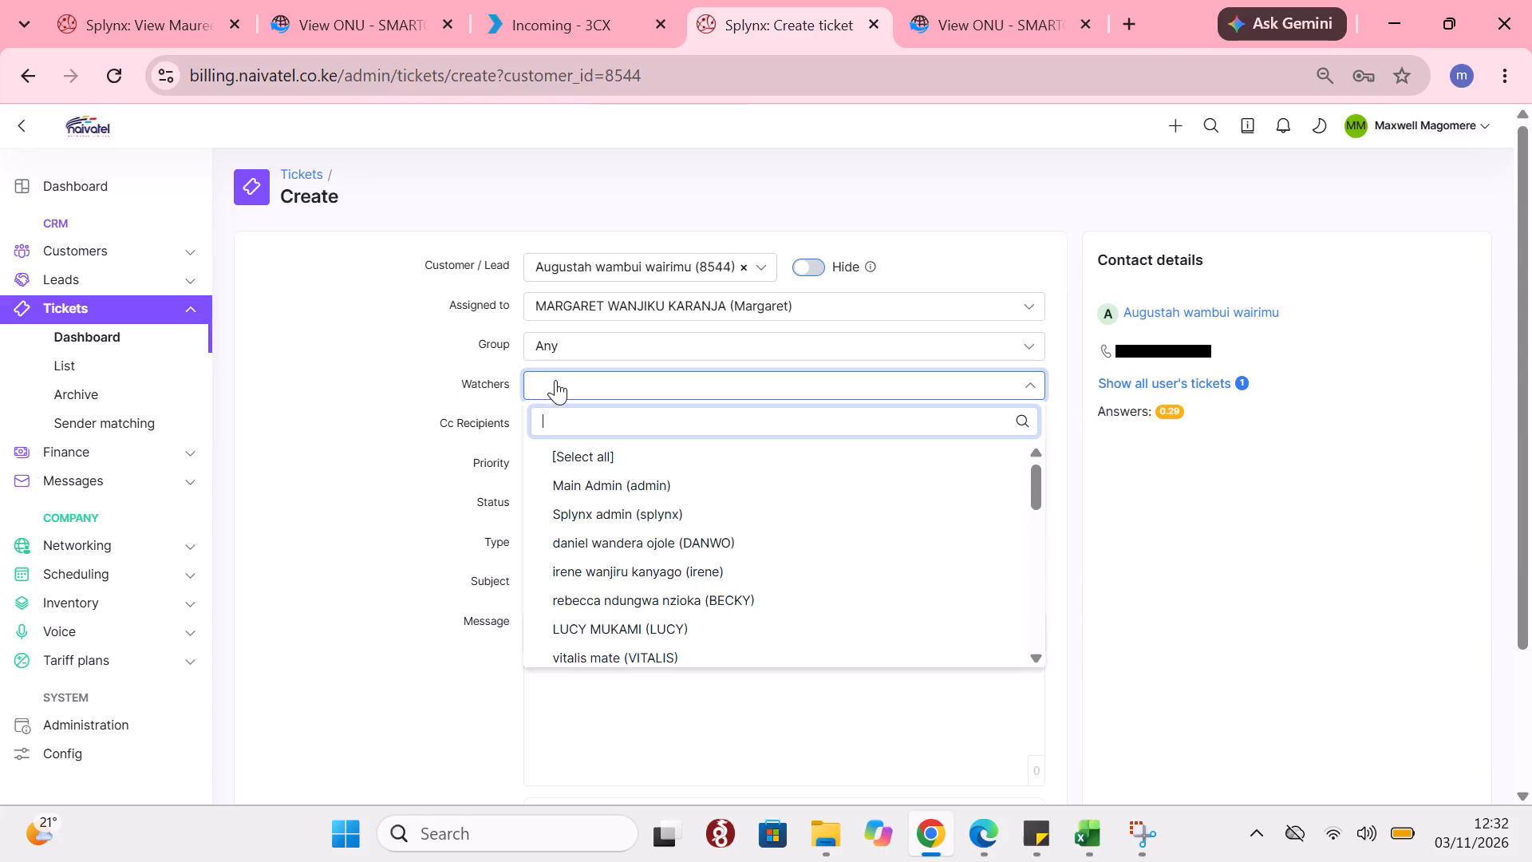
Add the signed-in agent's own account as the watcher on the new customer ticket.
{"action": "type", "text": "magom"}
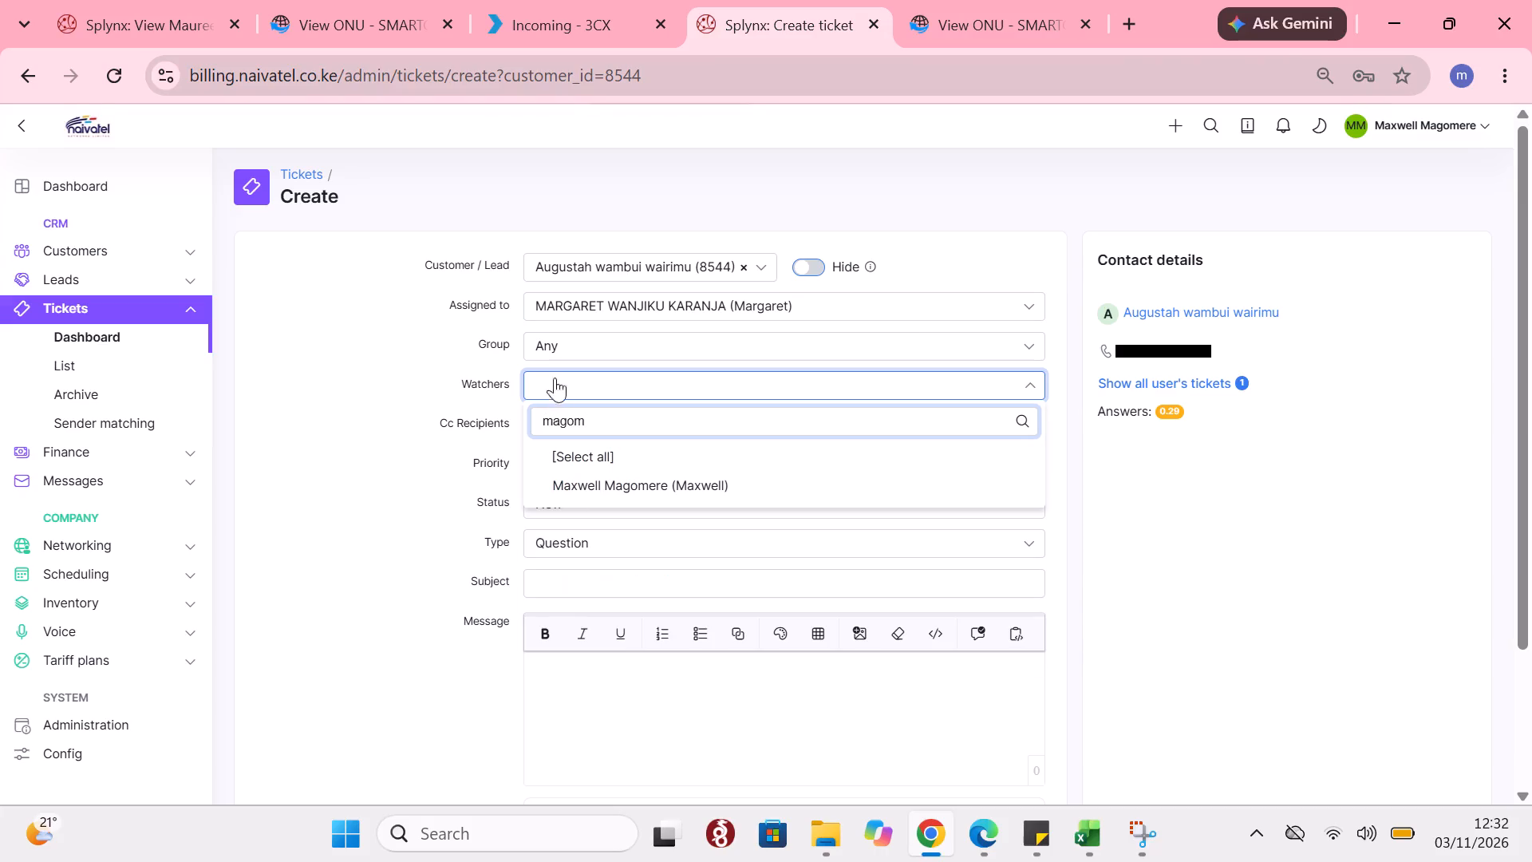
{"action": "left_click", "coordinate": [624, 488]}
{"action": "left_click", "coordinate": [318, 479]}
Set the ticket's priority to Urgent and its type to Problem.
{"action": "left_click", "coordinate": [565, 461]}
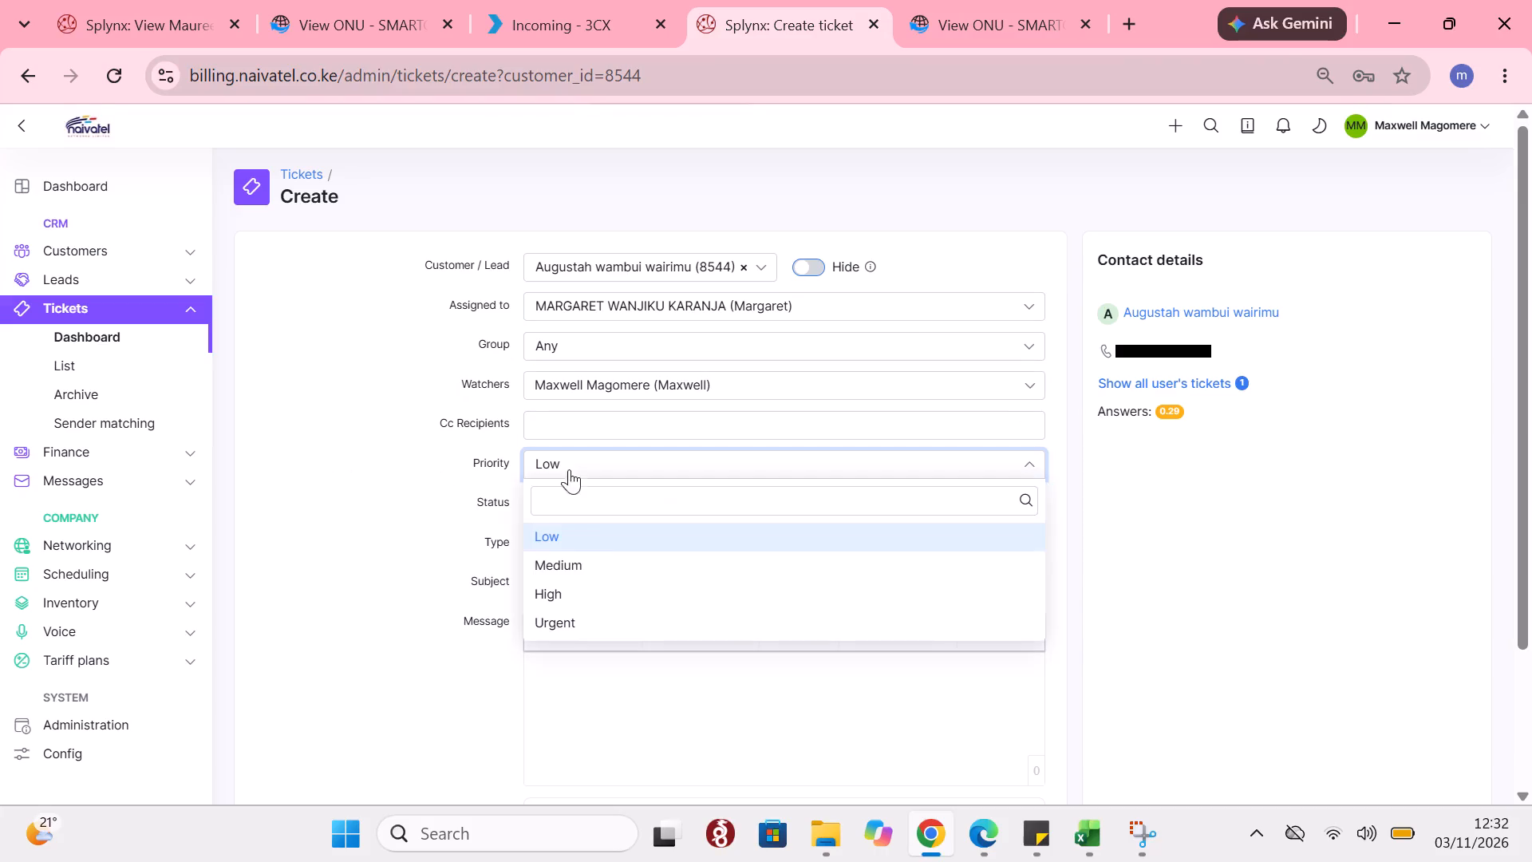
{"action": "left_click", "coordinate": [573, 623]}
{"action": "left_click", "coordinate": [580, 541]}
{"action": "left_click", "coordinate": [561, 397]}
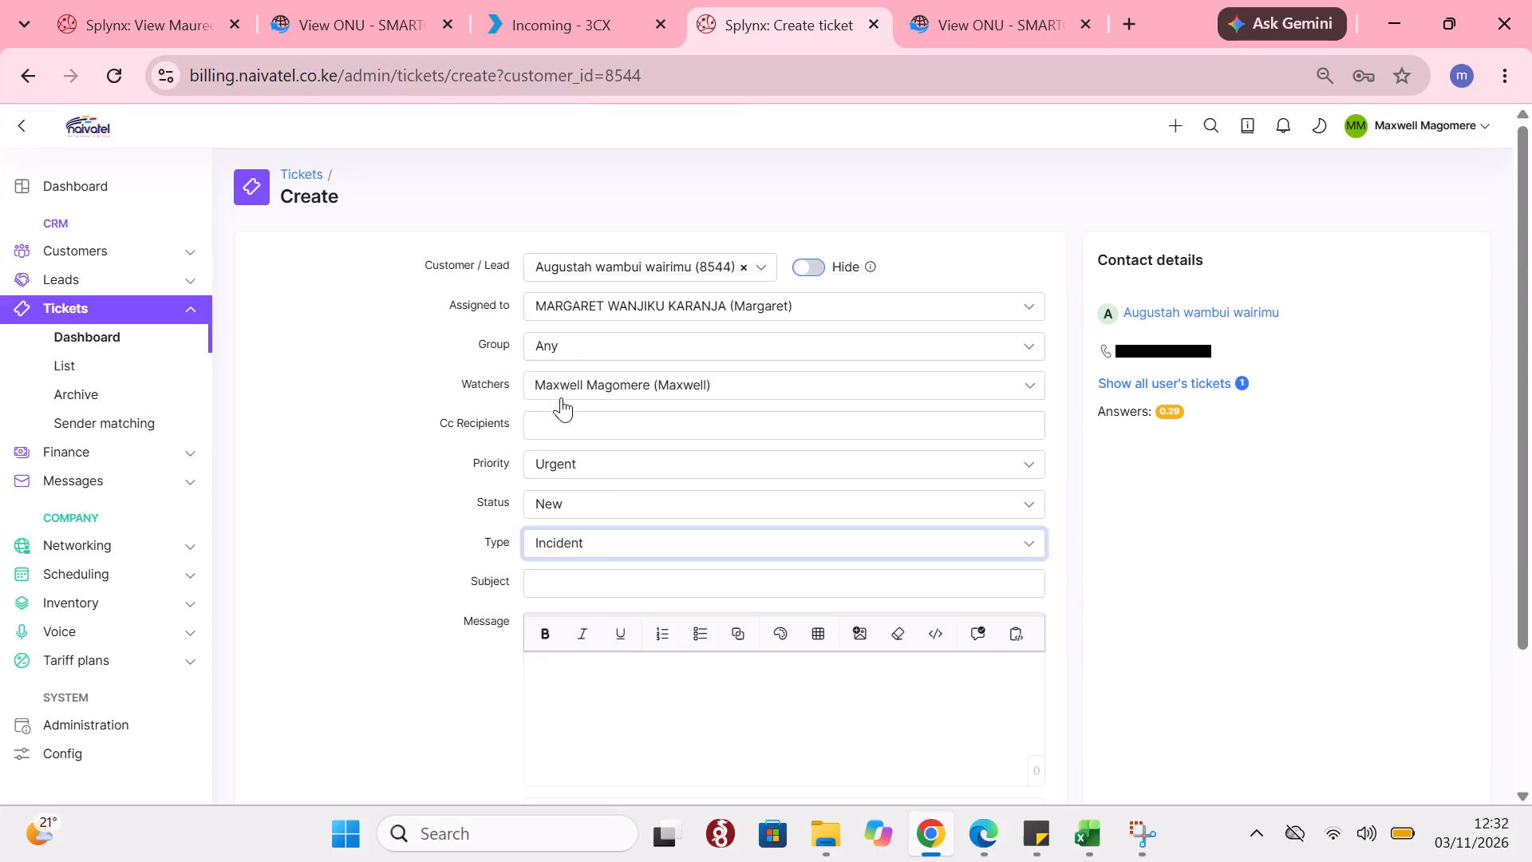
{"action": "left_click", "coordinate": [560, 540]}
{"action": "left_click", "coordinate": [571, 420]}
Enter "Billing" as the ticket's subject and "New installation" as its message.
{"action": "left_click", "coordinate": [575, 580]}
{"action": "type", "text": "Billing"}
{"action": "left_click", "coordinate": [575, 710]}
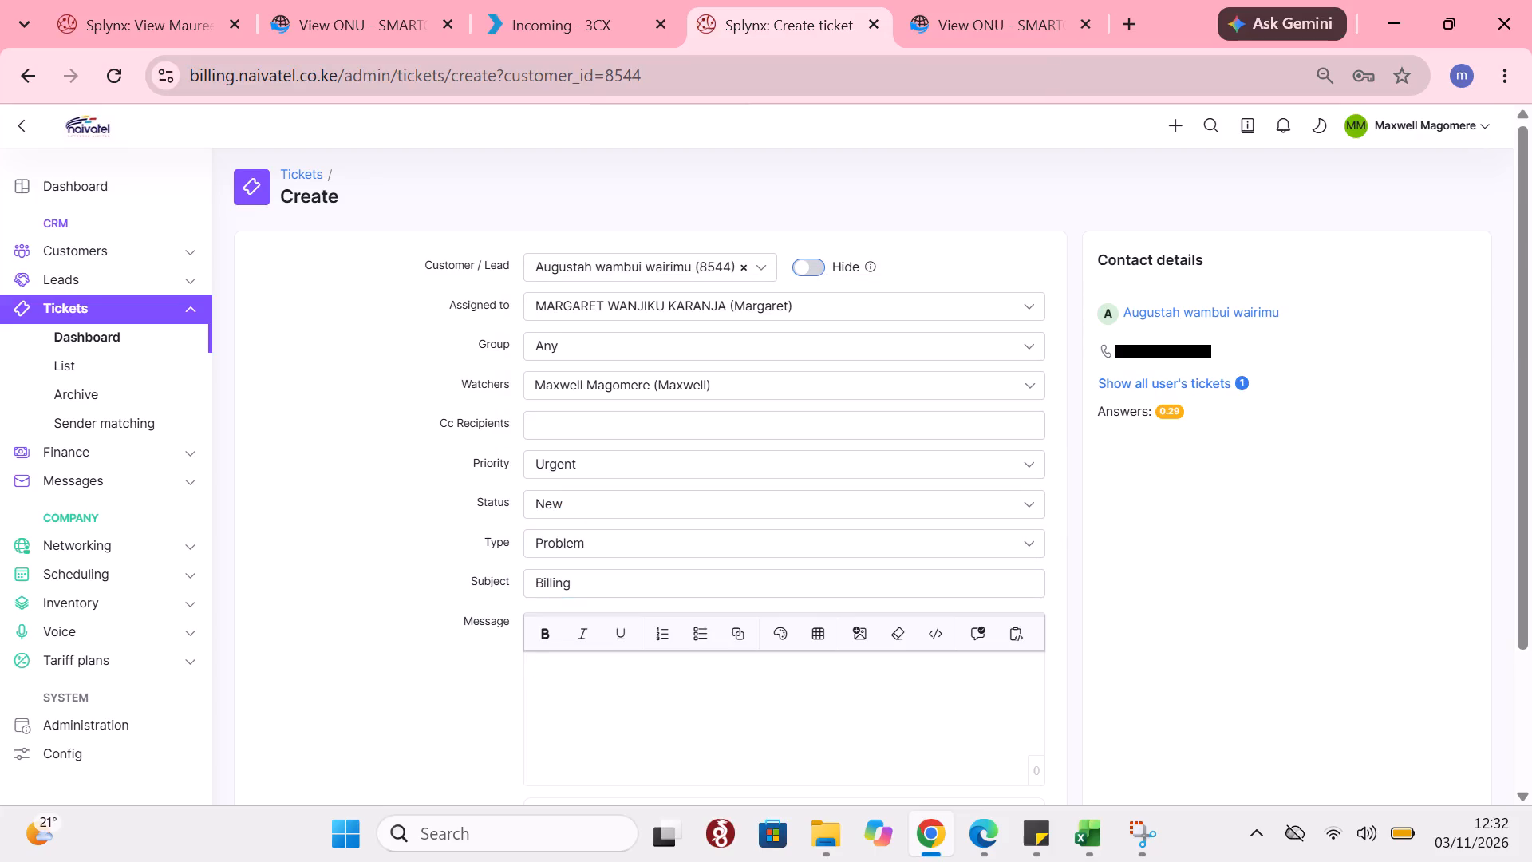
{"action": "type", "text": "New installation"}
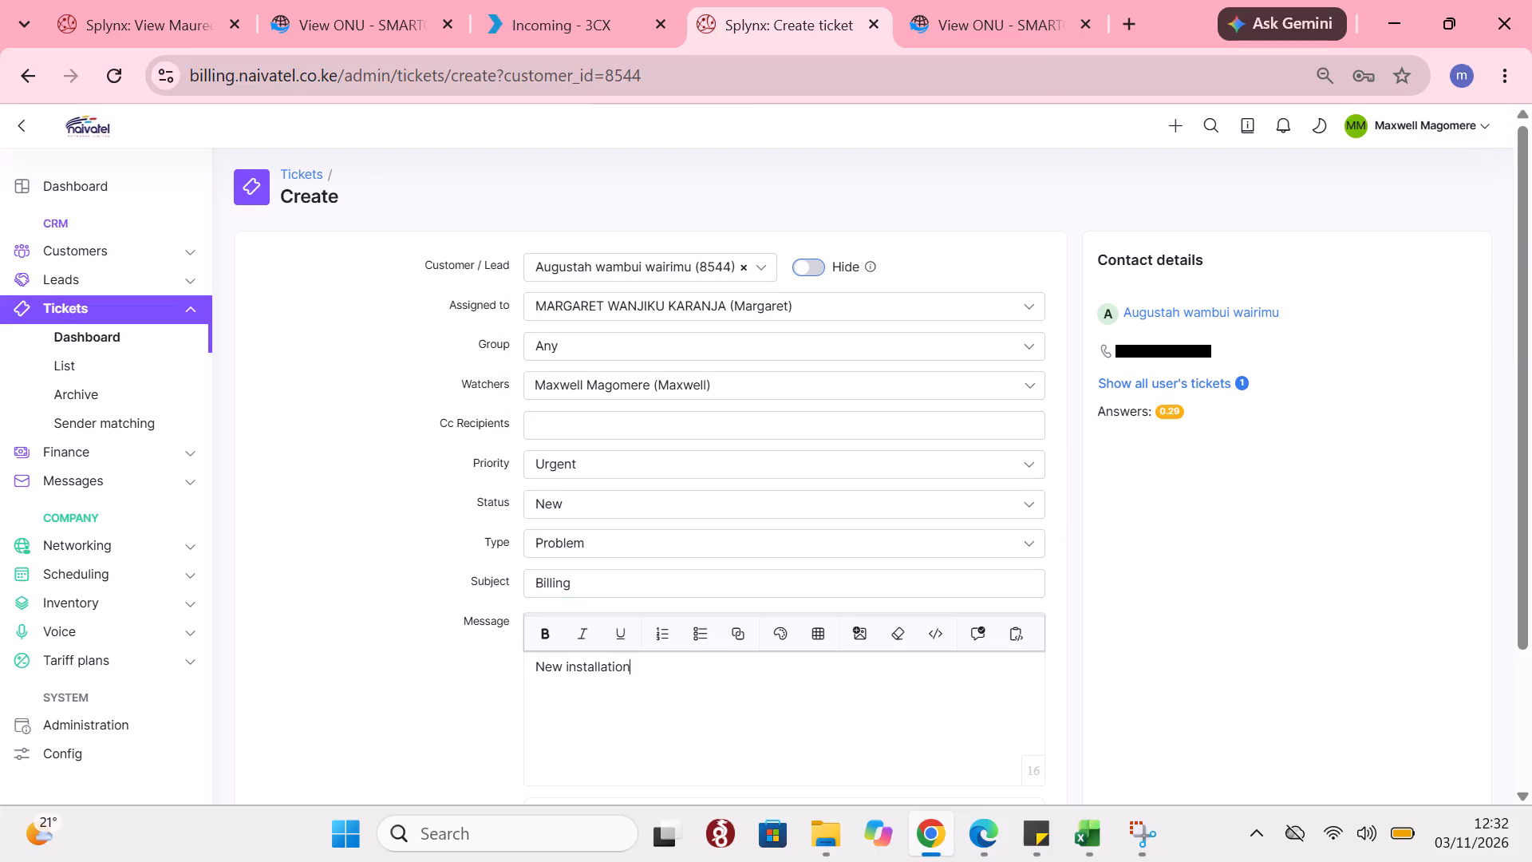
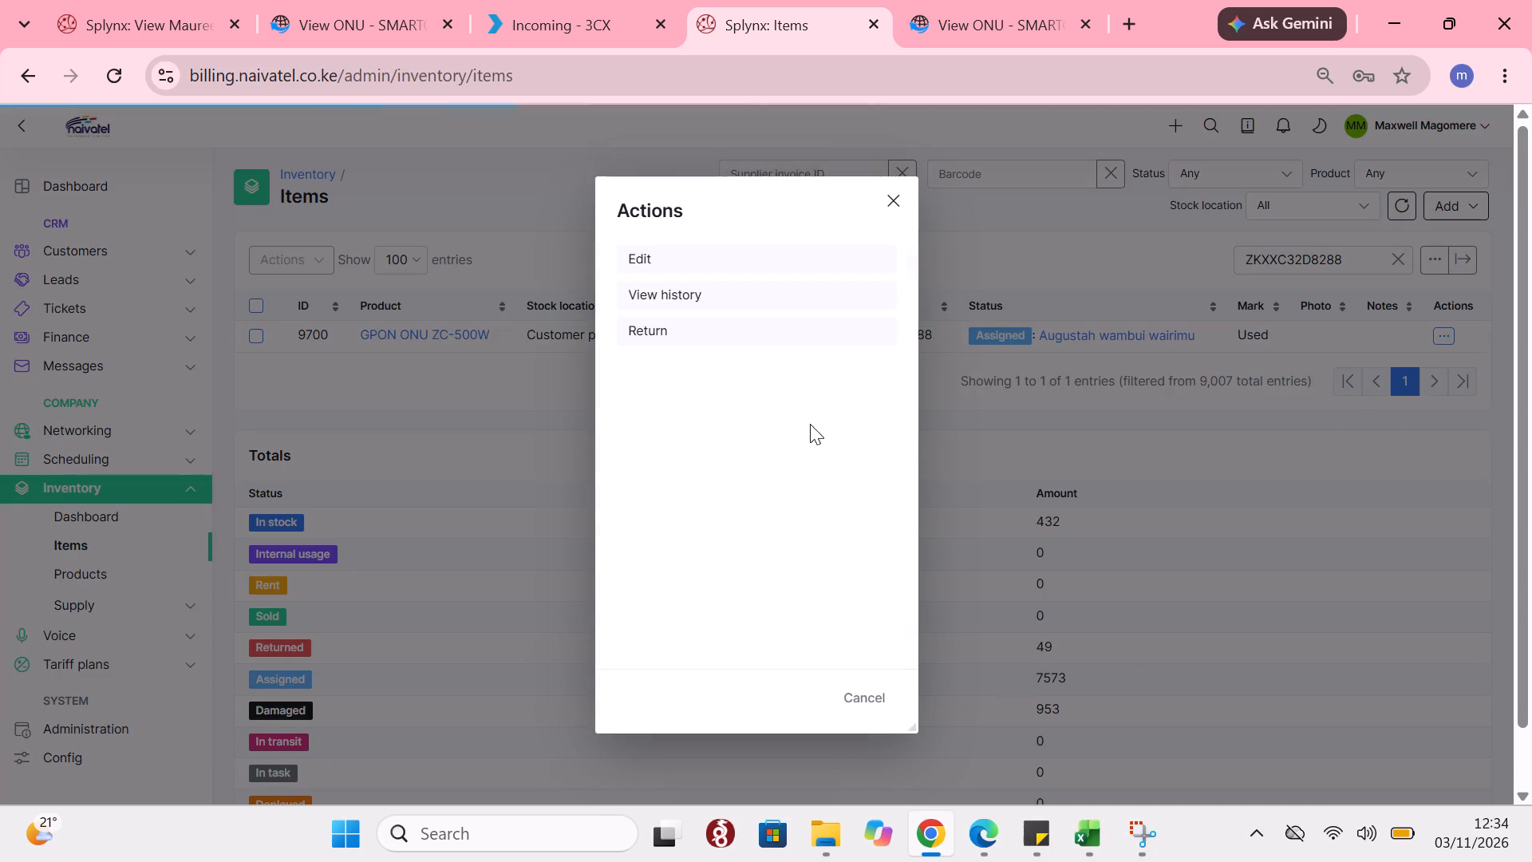
{"action": "left_click", "coordinate": [875, 701]}
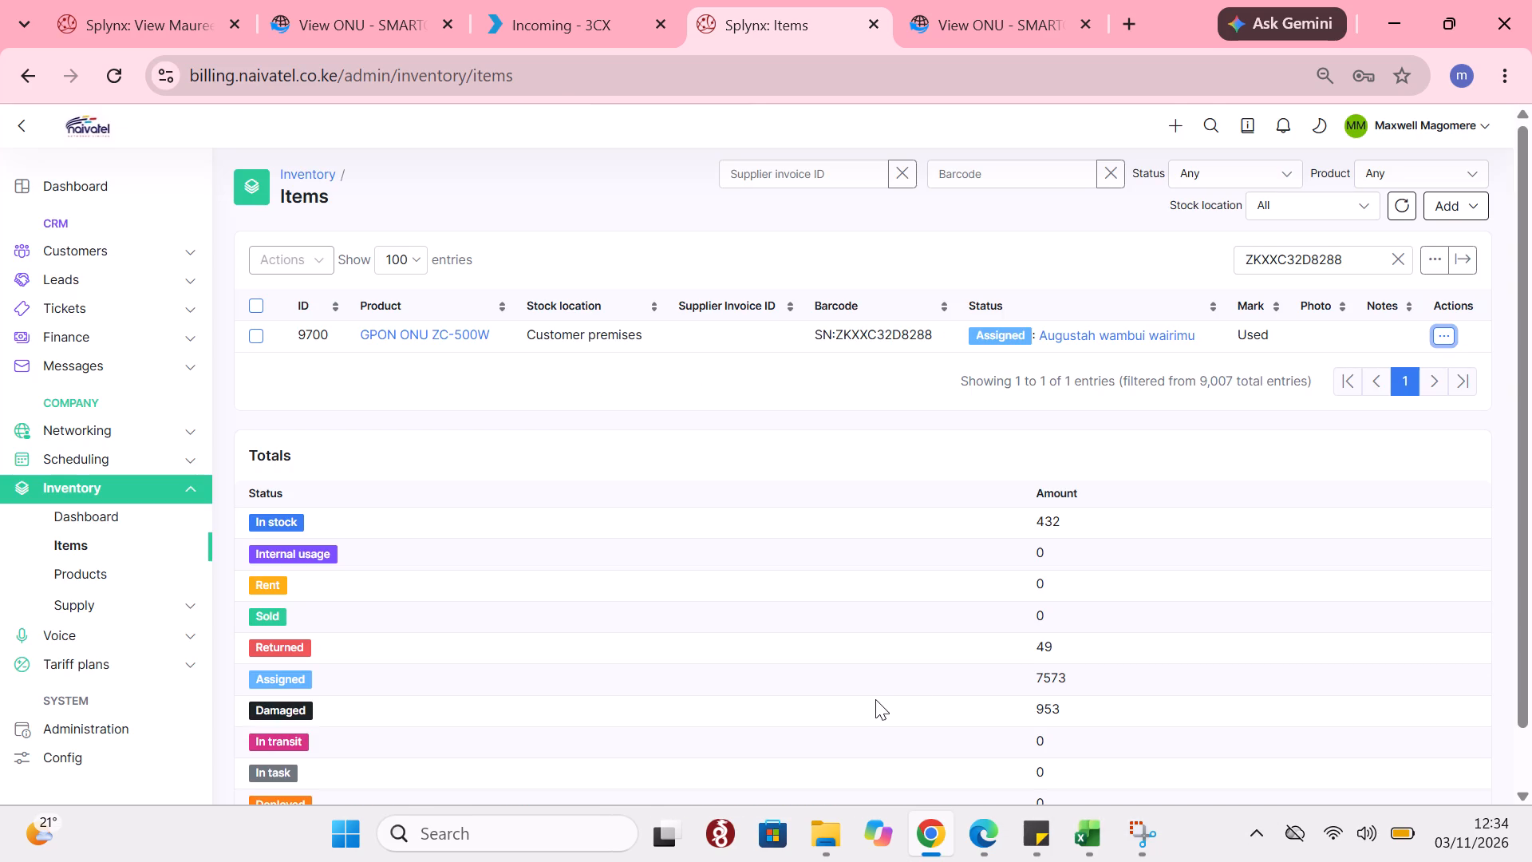
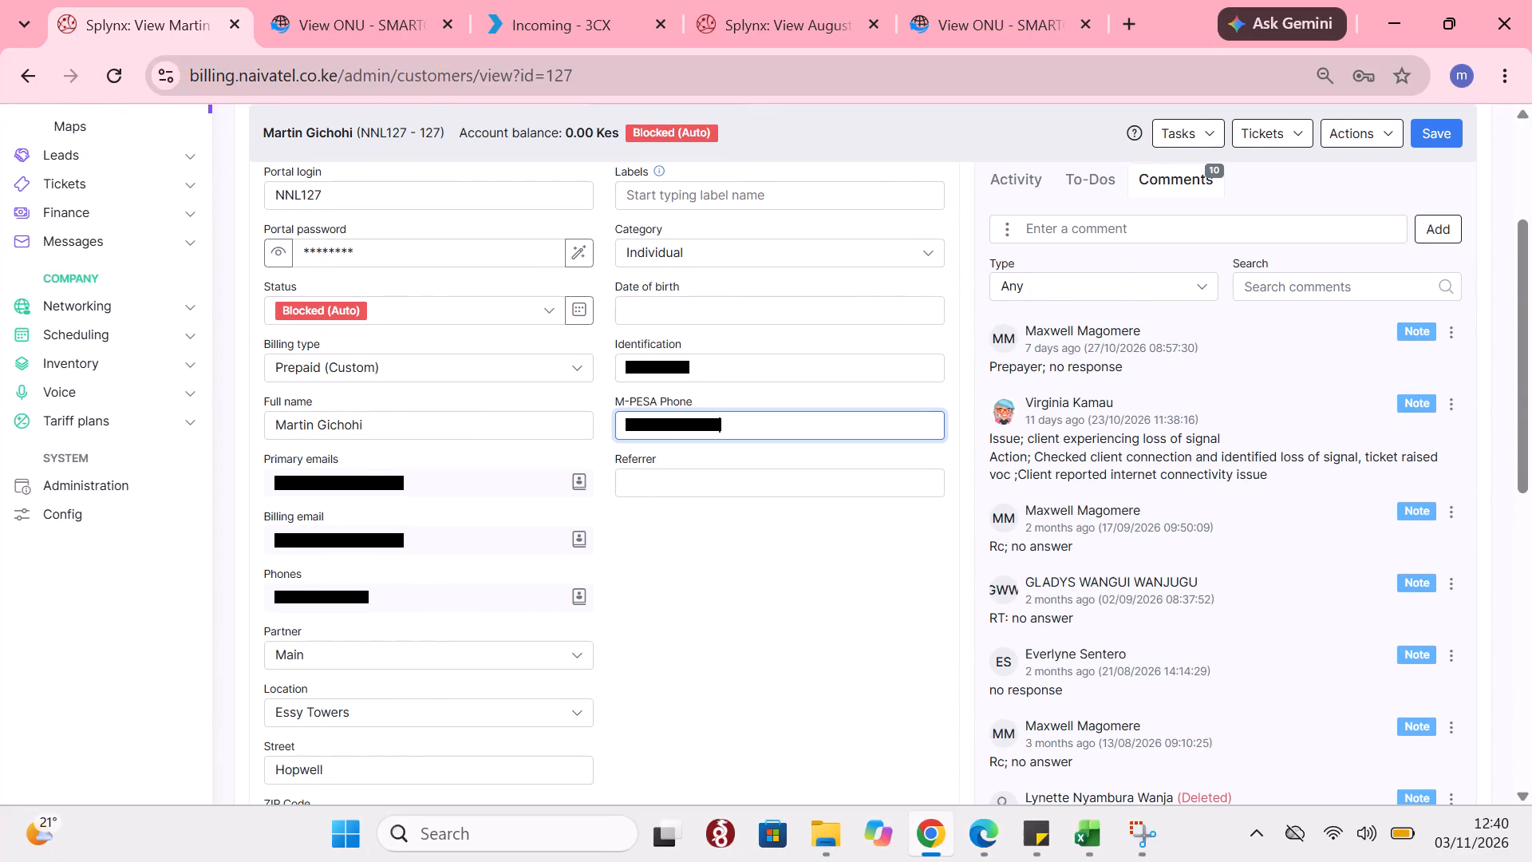
{"action": "left_click", "coordinate": [1056, 231]}
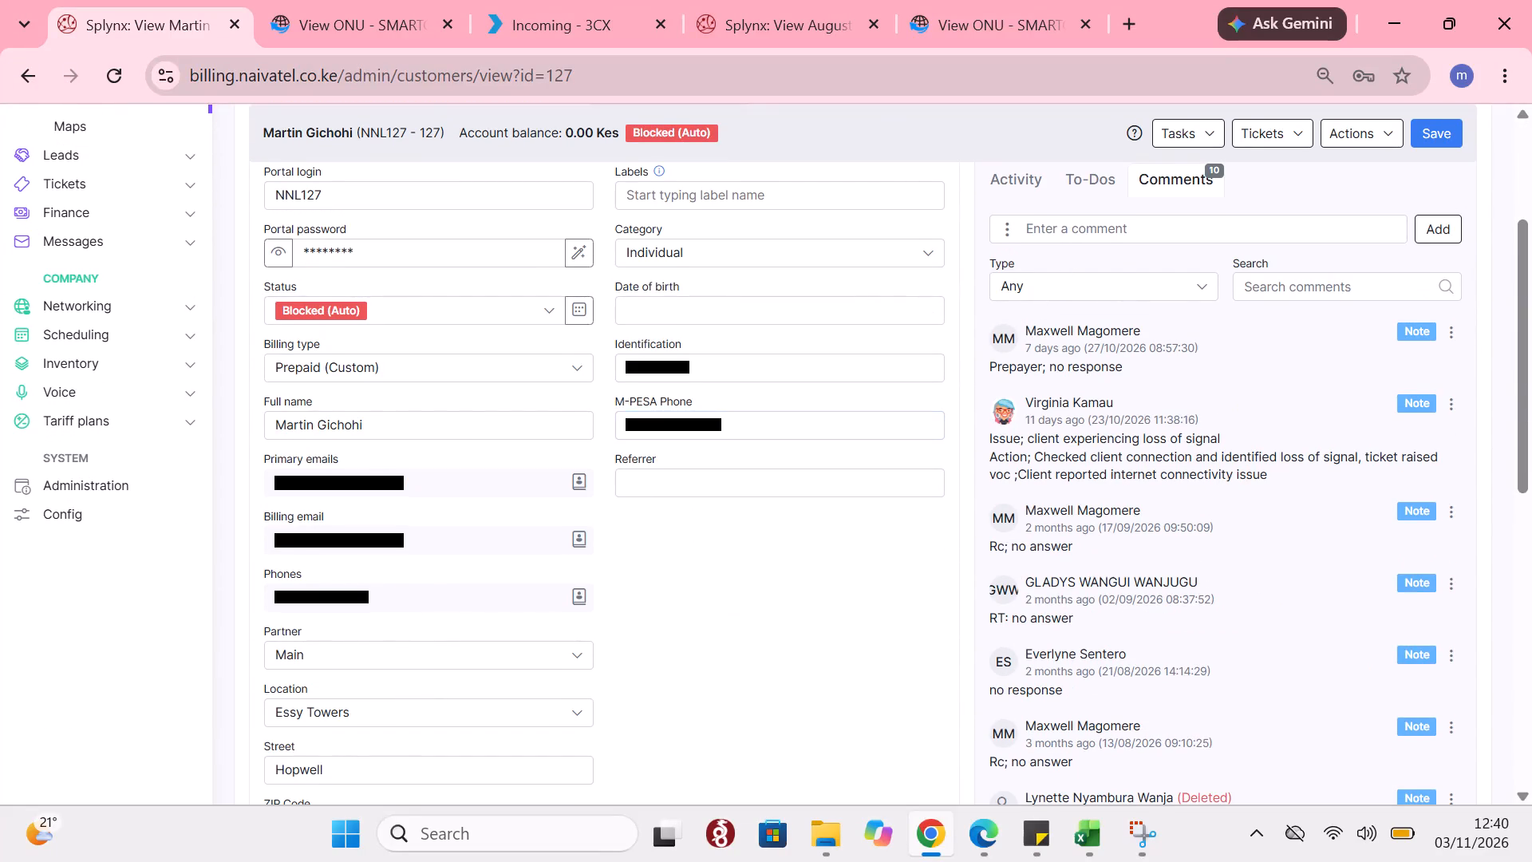
{"action": "type", "text": "Rcl"}
{"action": "key", "text": "BackSpace"}
{"action": "type", "text": "; wrong contact, c"}
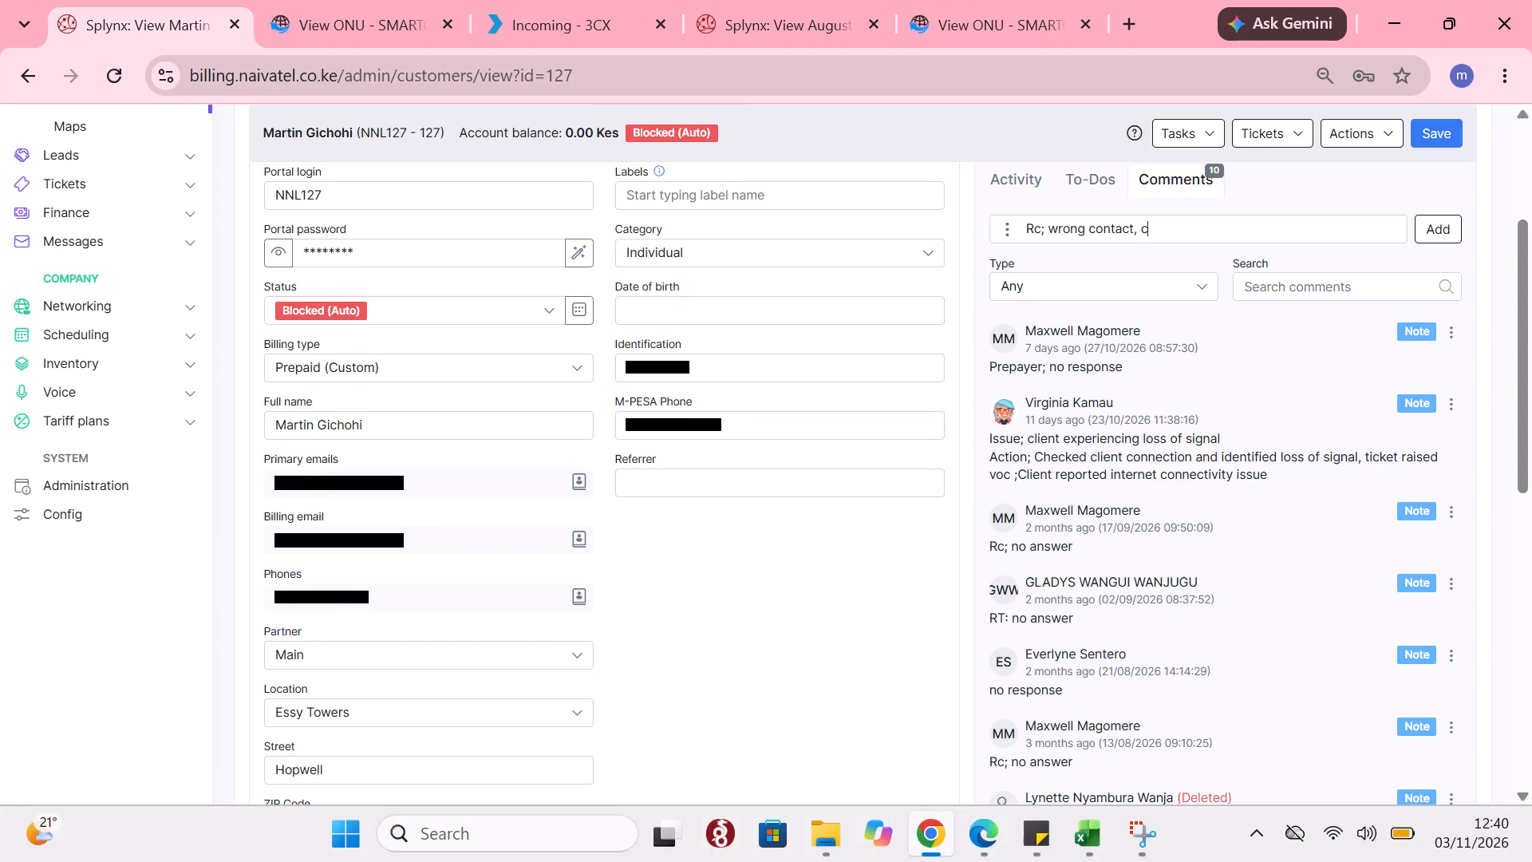
{"action": "key", "text": "BackSpace"}
{"action": "type", "text": "shared the new owner but"}
{"action": "key", "text": "space"}
{"action": "key", "text": "BackSpace"}
{"action": "key", "text": "BackSpace"}
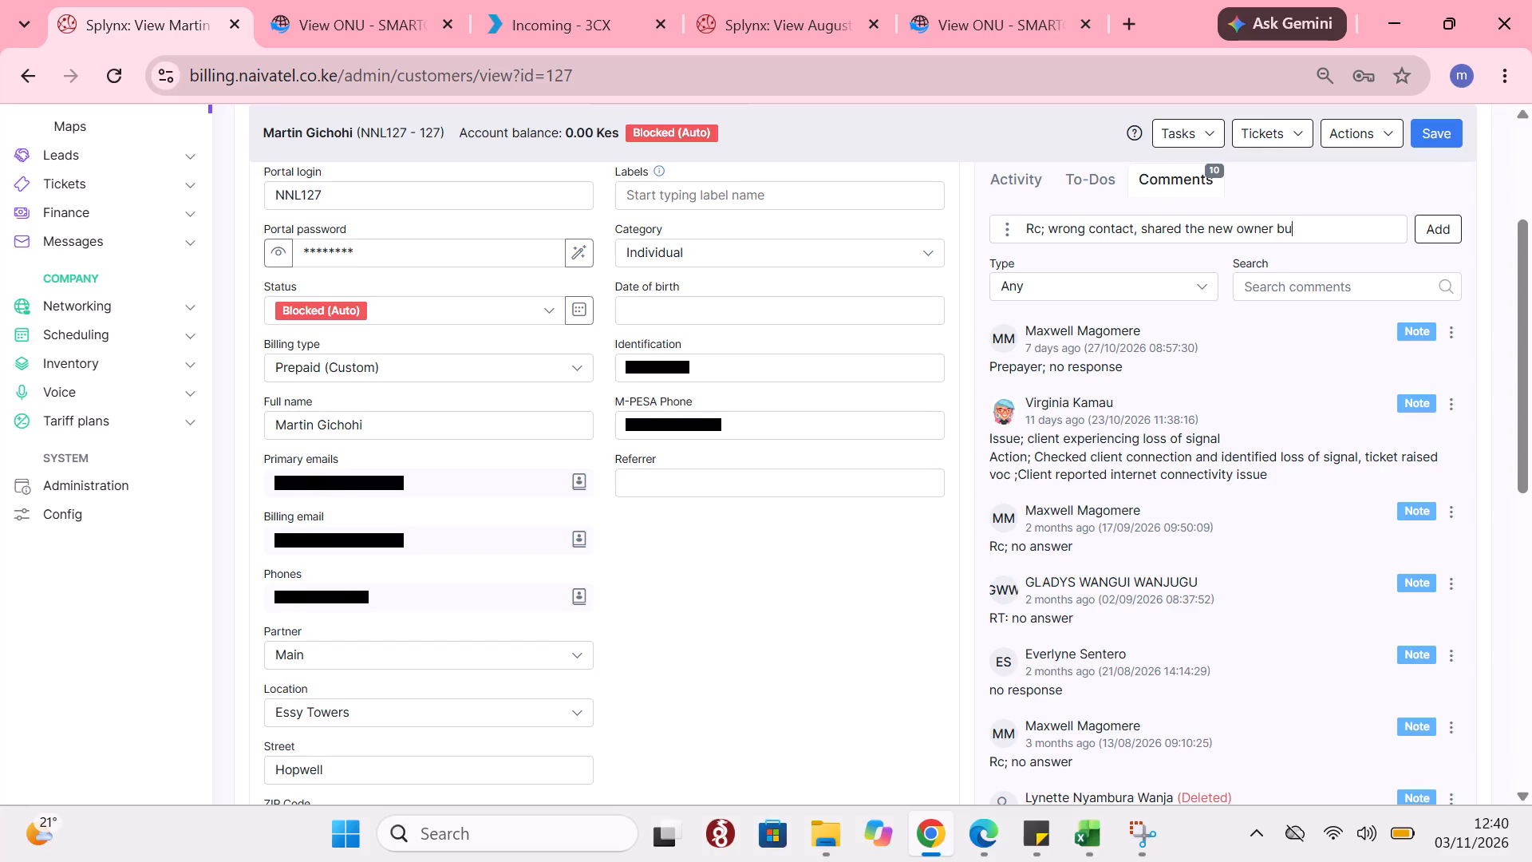
{"action": "key", "text": "BackSpace"}
{"action": "key", "text": "BackSpace"}
{"action": "key", "text": "BackSpace"}
{"action": "key", "text": "space"}
{"action": "type", "text": "no"}
{"action": "key", "text": "minus"}
{"action": "key", "text": "ctrl+v"}
{"action": "key", "text": "space"}
{"action": "type", "text": "but"}
{"action": "key", "text": "space"}
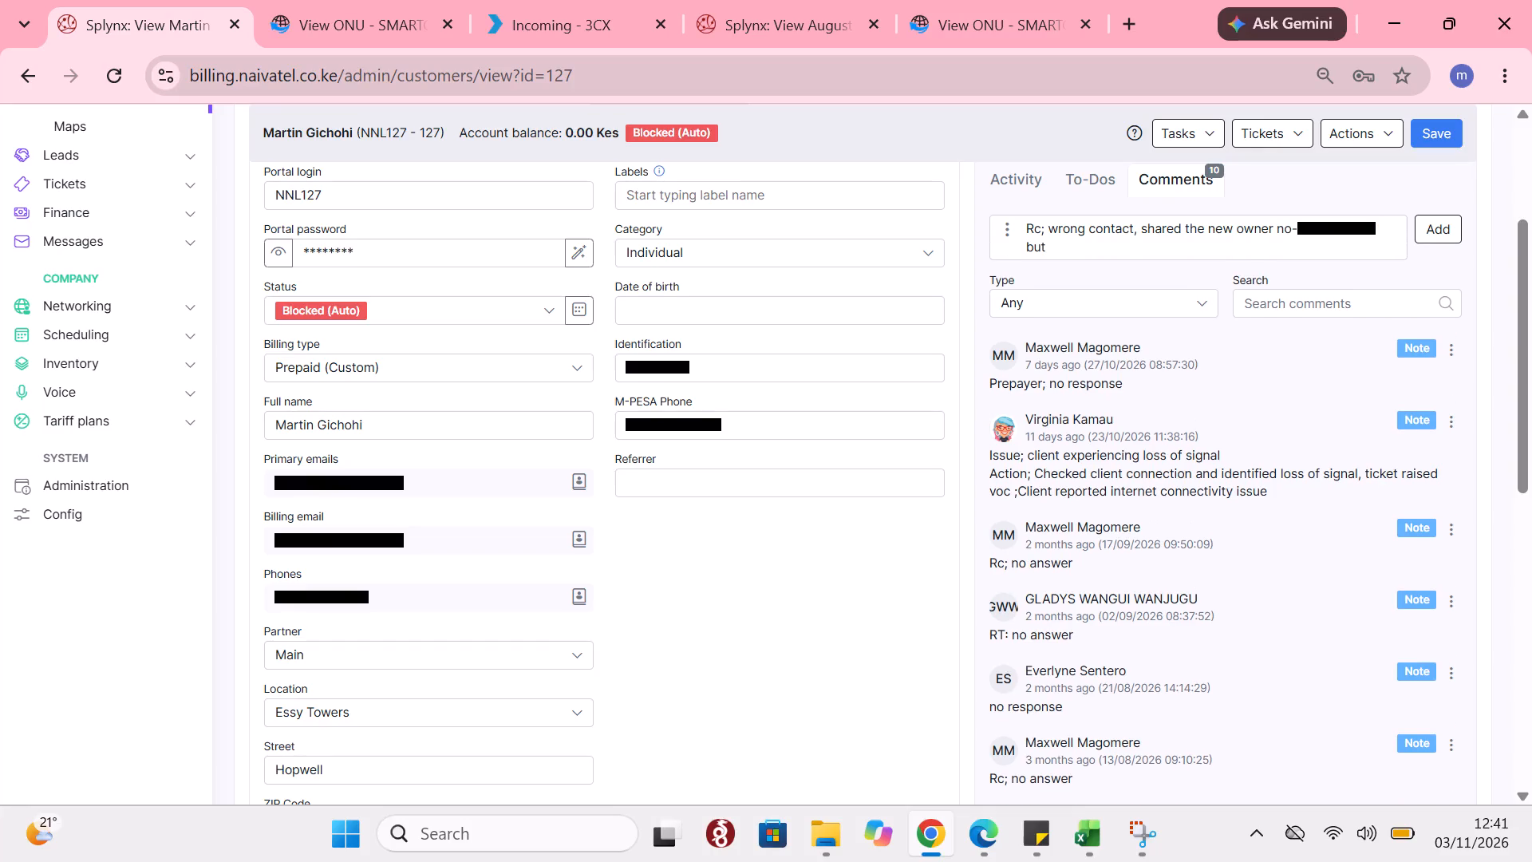
{"action": "type", "text": "isnt picking call s"}
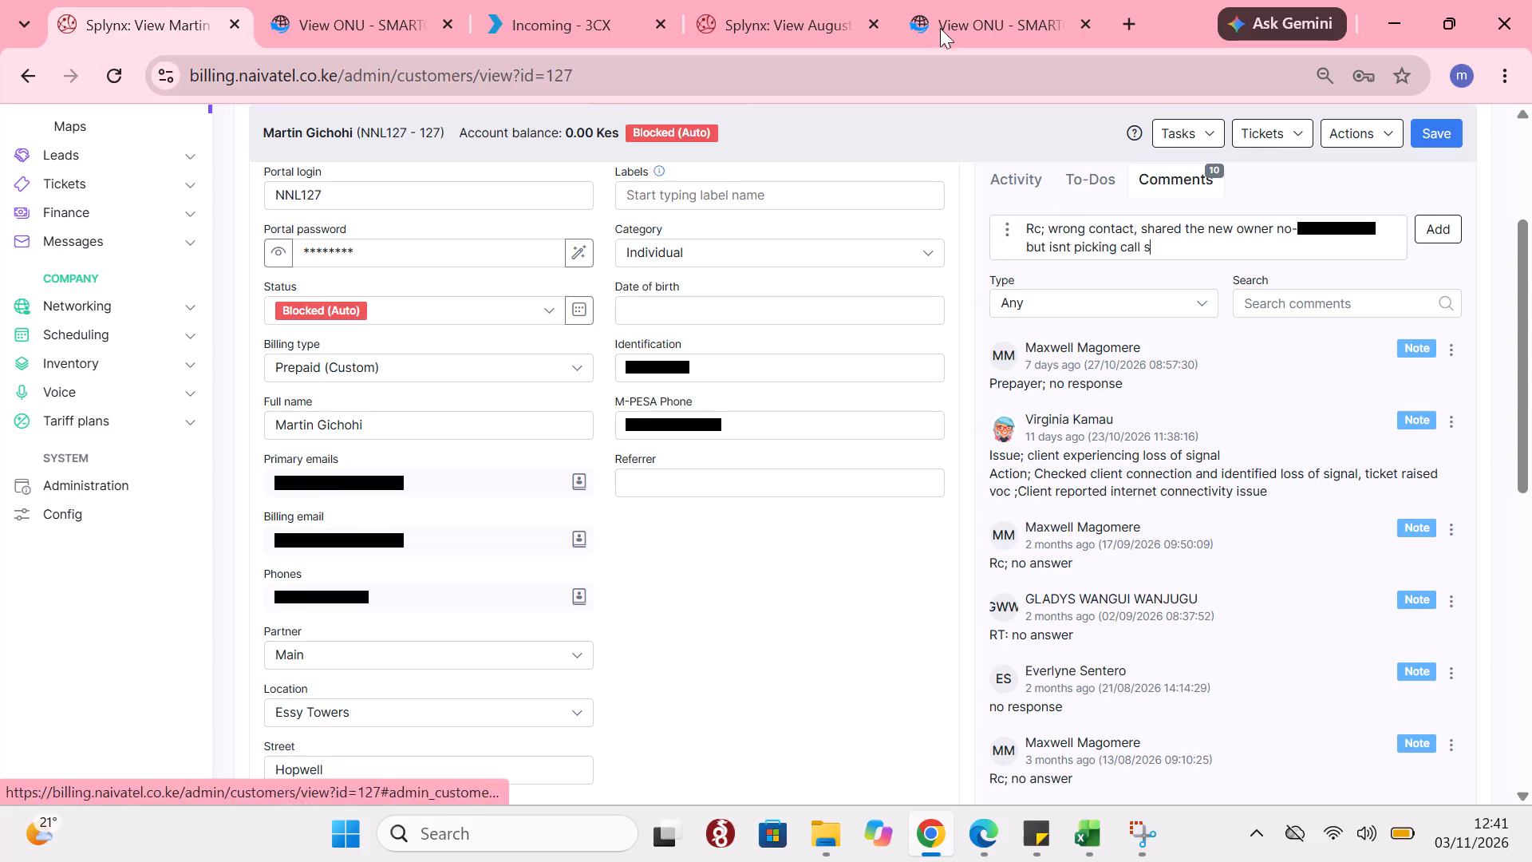
{"action": "left_click", "coordinate": [1440, 231]}
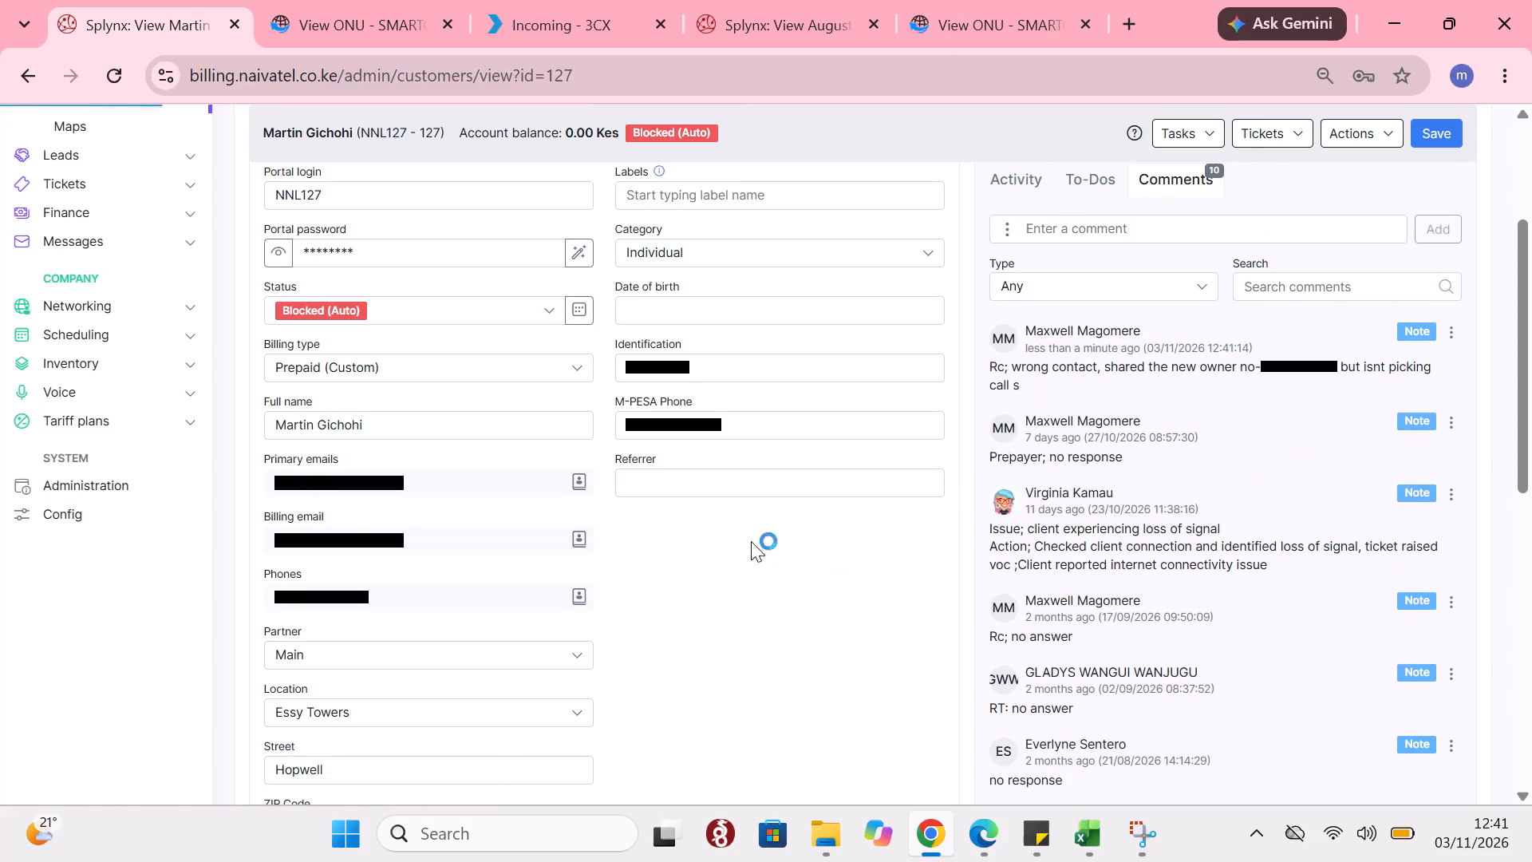
{"action": "scroll", "coordinate": [405, 605], "scroll_direction": "down", "scroll_amount": 1}
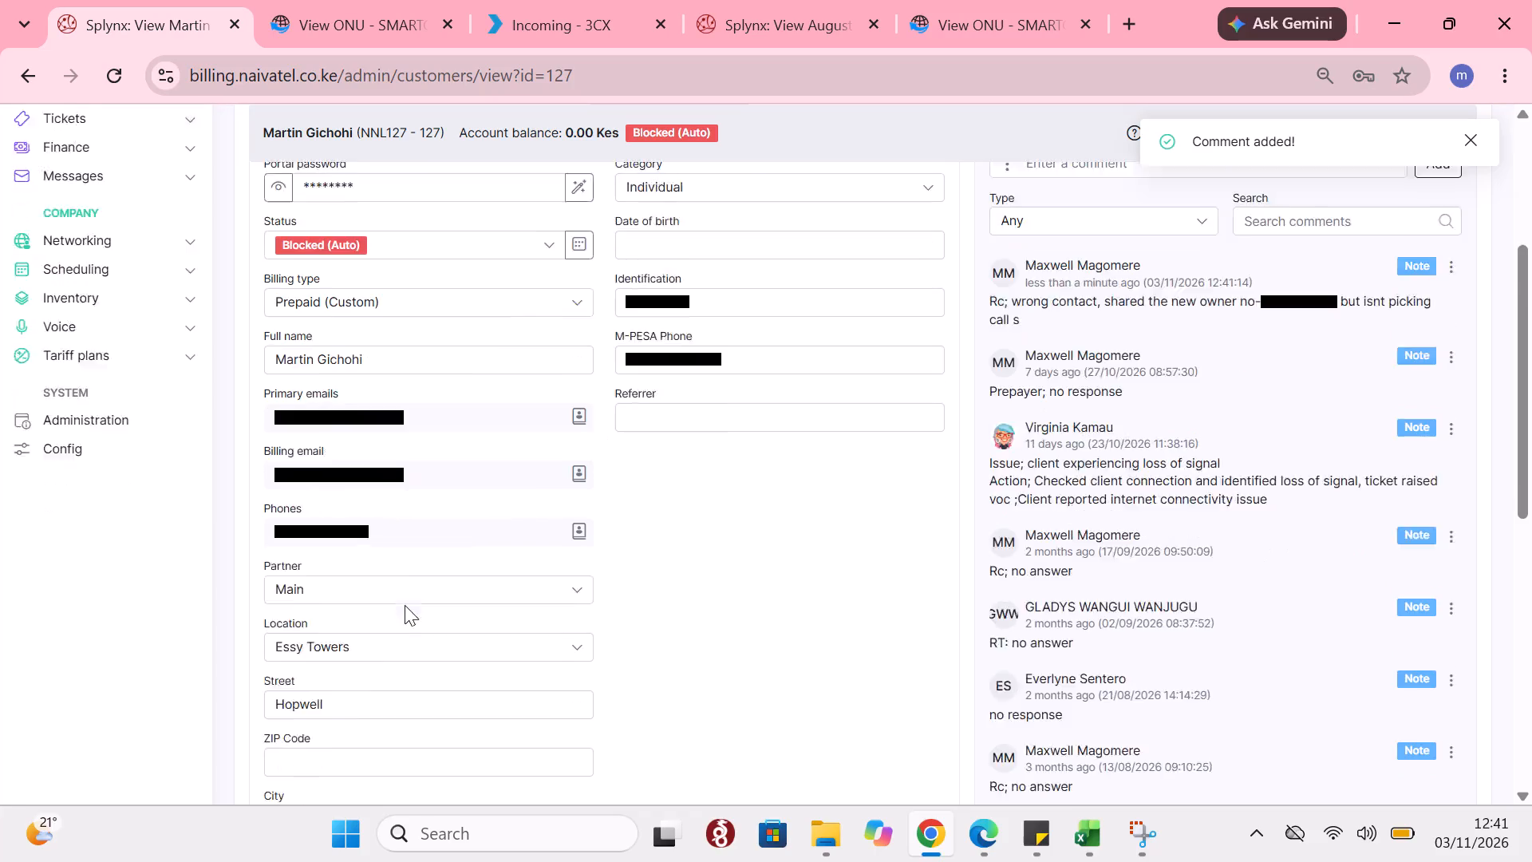
{"action": "scroll", "coordinate": [405, 605], "scroll_direction": "down", "scroll_amount": 2}
{"action": "scroll", "coordinate": [479, 615], "scroll_direction": "up", "scroll_amount": 6}
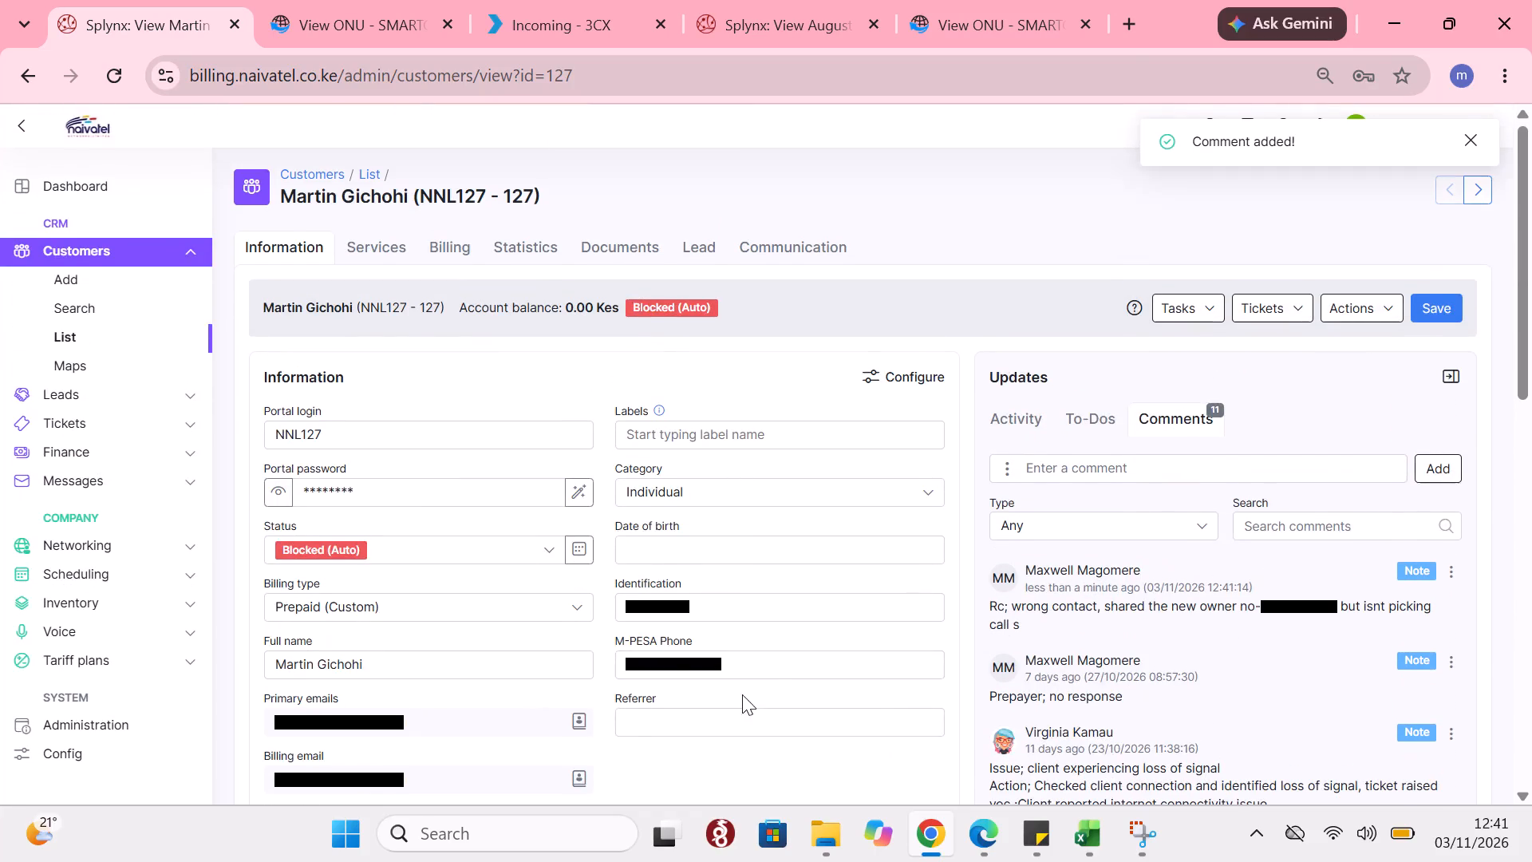
{"action": "left_click", "coordinate": [748, 668]}
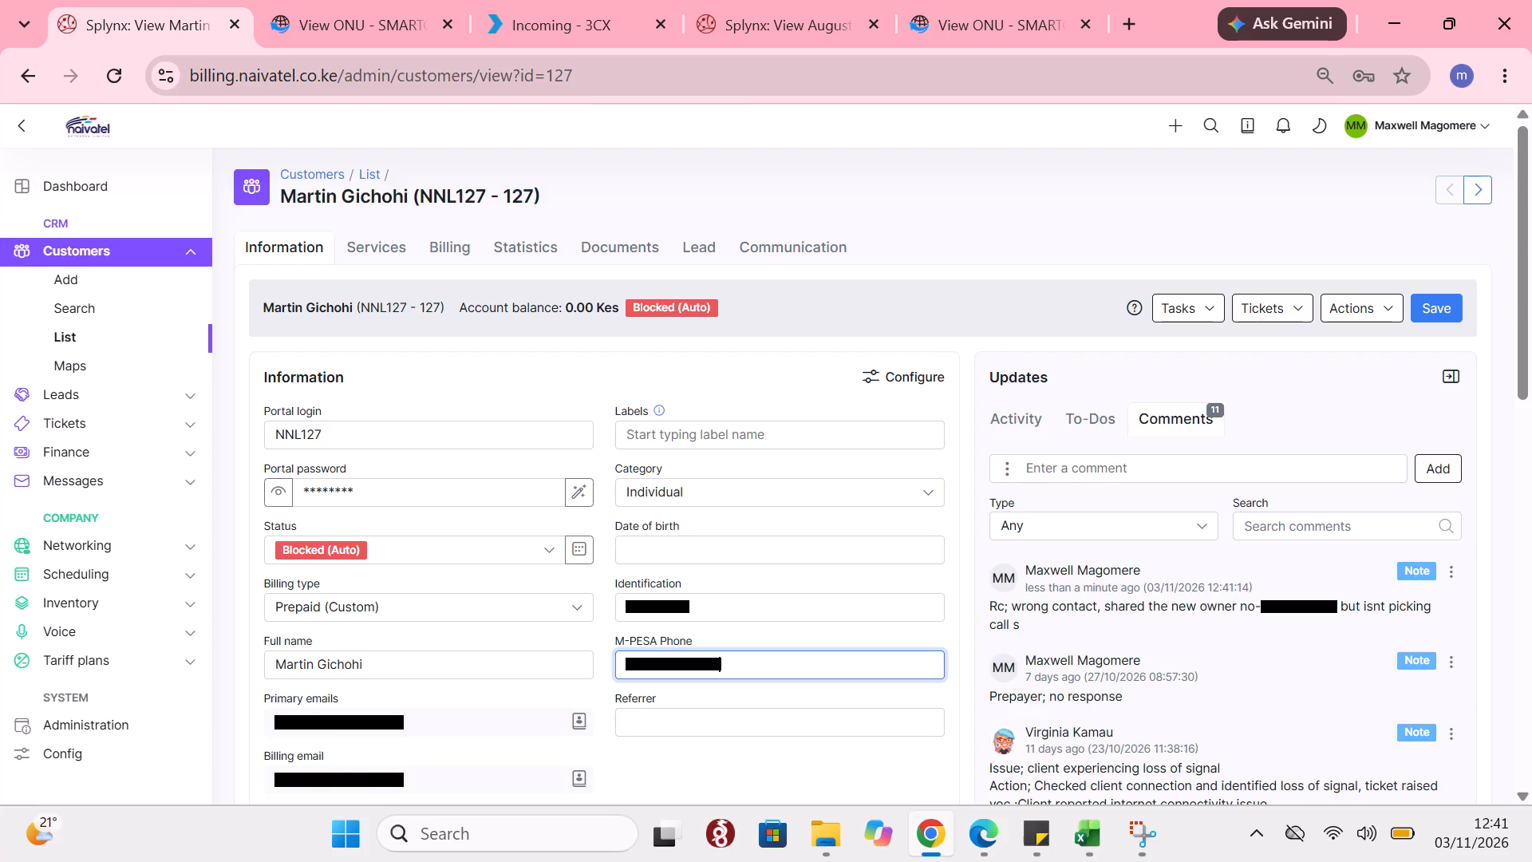
{"action": "triple_click", "coordinate": [682, 665]}
{"action": "right_click", "coordinate": [682, 665]}
{"action": "left_click", "coordinate": [783, 230]}
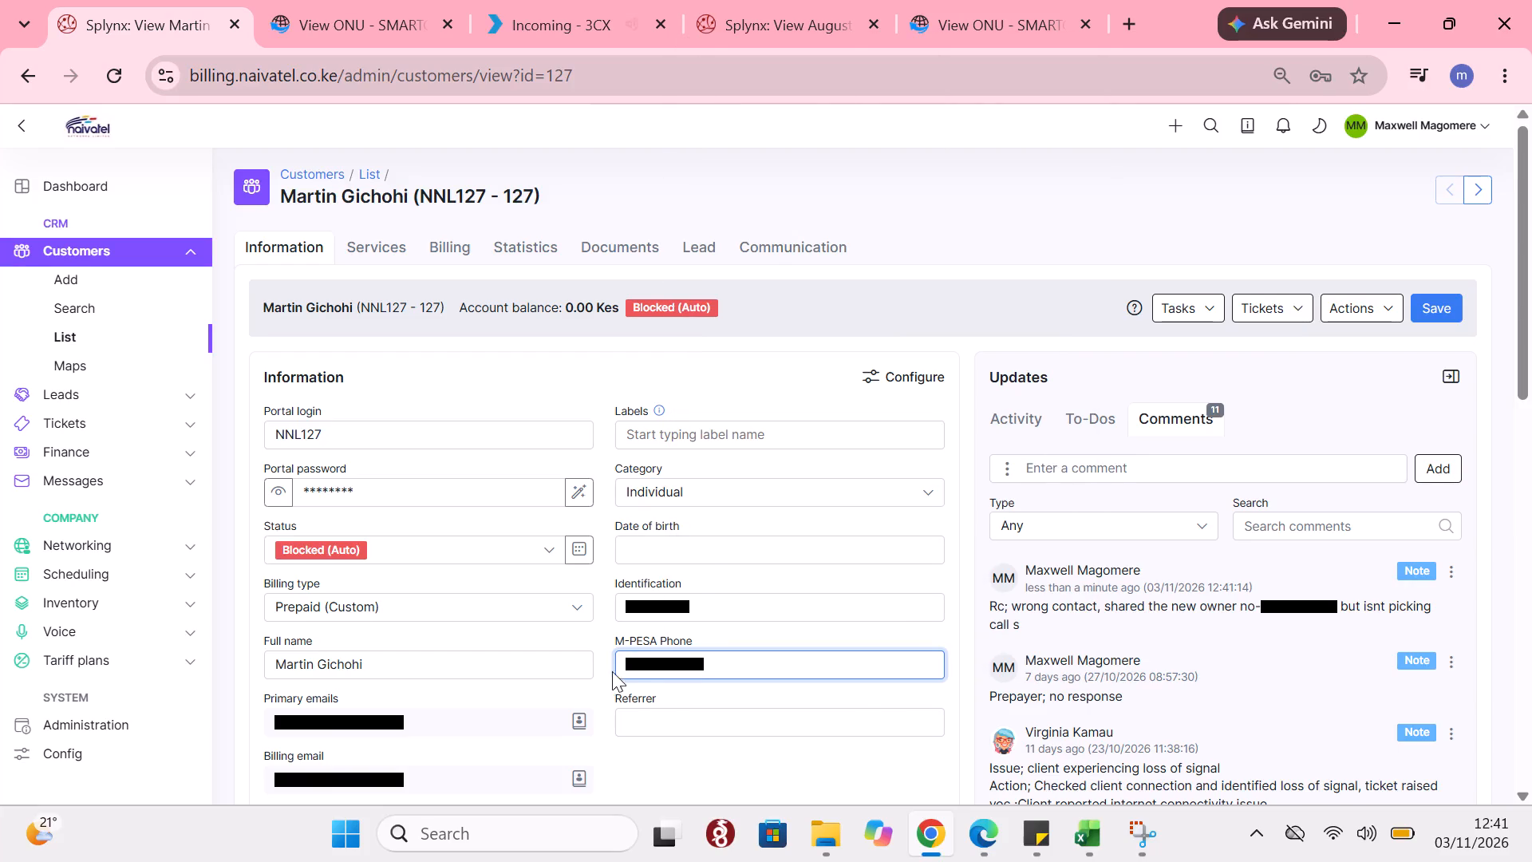
{"action": "scroll", "coordinate": [932, 708], "scroll_direction": "down", "scroll_amount": 9}
{"action": "left_click", "coordinate": [907, 302]}
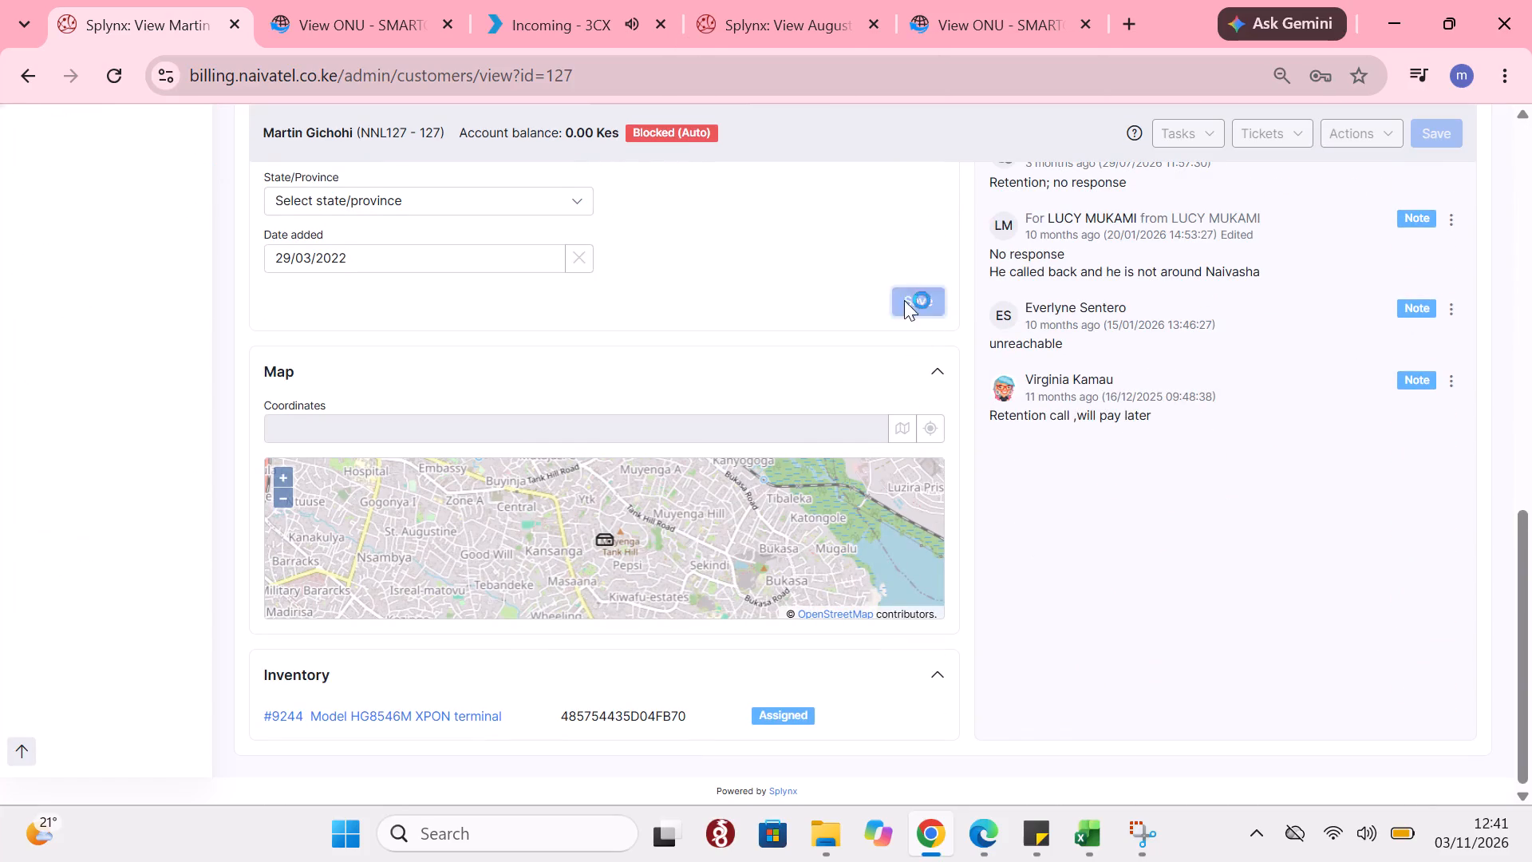
{"action": "scroll", "coordinate": [1100, 599], "scroll_direction": "up", "scroll_amount": 9}
{"action": "left_click", "coordinate": [1423, 318]}
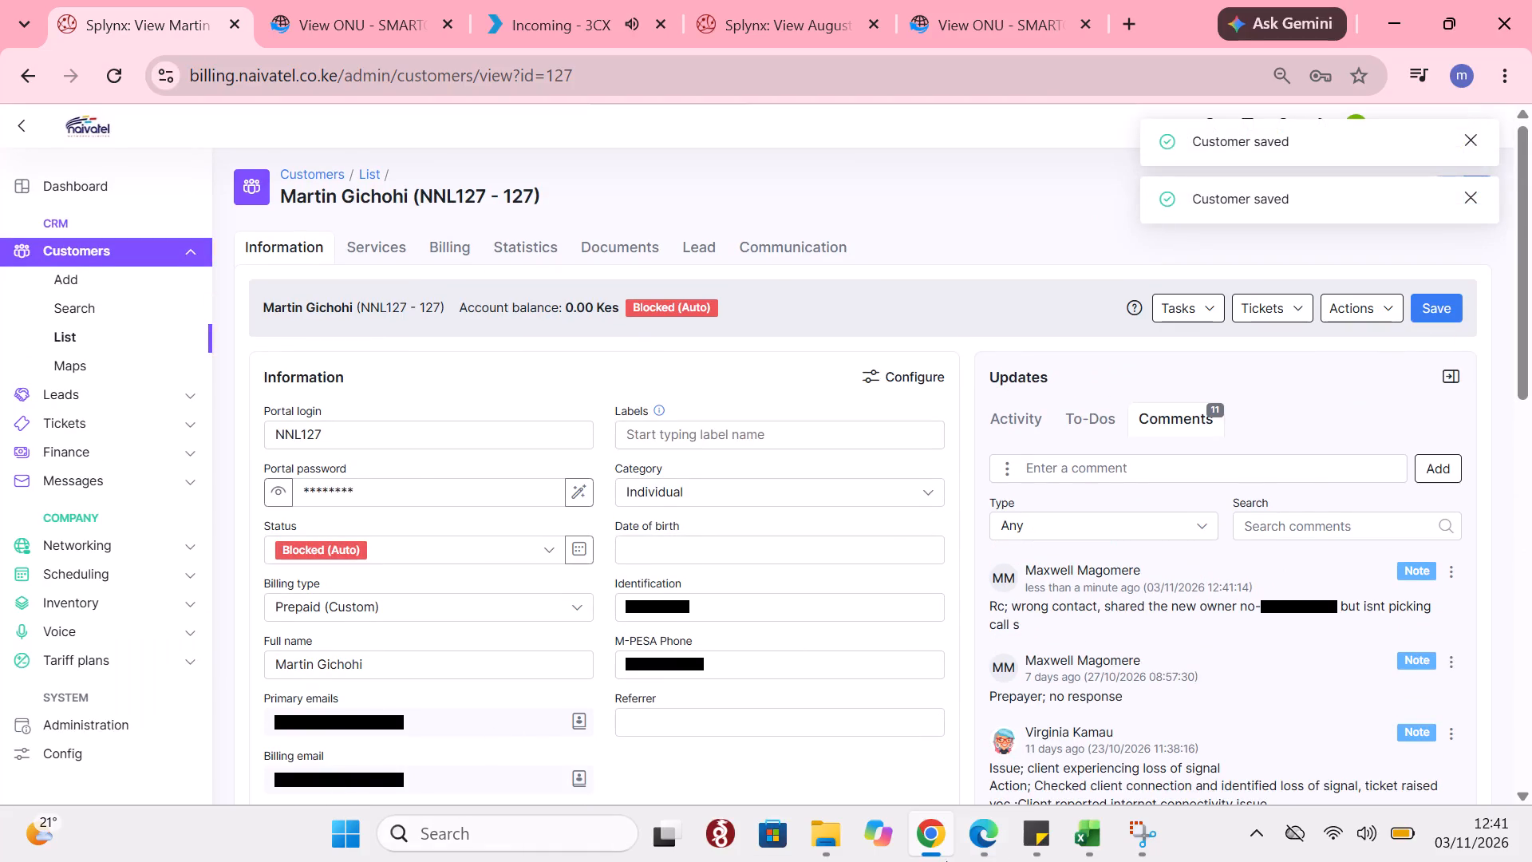
Switch to the 3rd Nov blocked workbook in Excel and record the outcome "busy" in column R for customer 127, row 34.
{"action": "left_click", "coordinate": [1080, 836]}
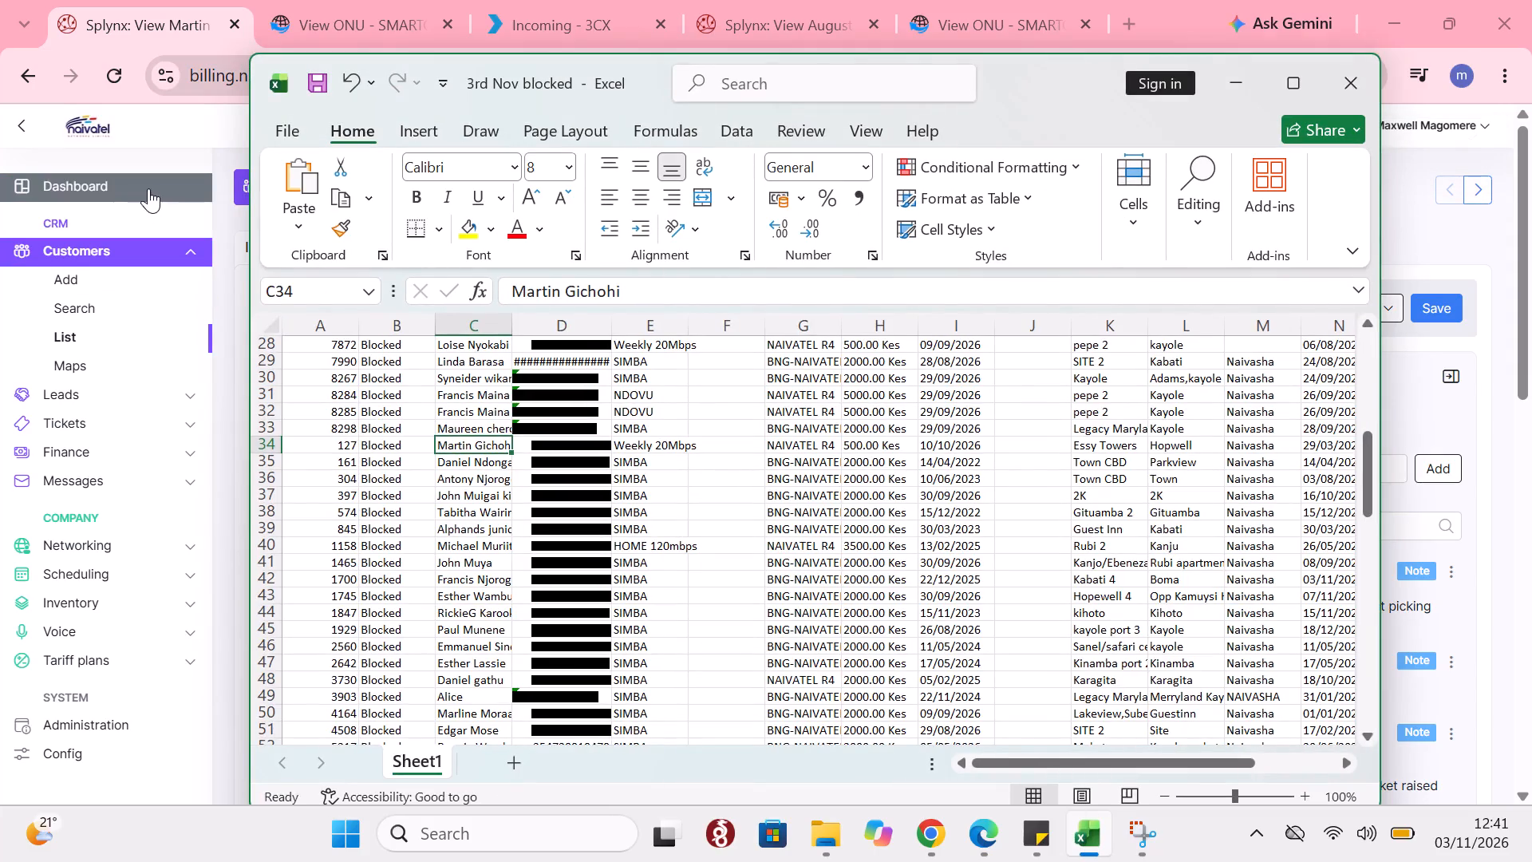
{"action": "key", "text": "Right"}
{"action": "key", "text": "Right"}
{"action": "key", "text": "Right"}
{"action": "key", "text": "Right"}
{"action": "key", "text": "Right"}
{"action": "key", "text": "Right"}
{"action": "key", "text": "Right"}
{"action": "key", "text": "Right"}
{"action": "key", "text": "Right"}
{"action": "key", "text": "Right"}
{"action": "key", "text": "Right"}
{"action": "key", "text": "Right"}
{"action": "key", "text": "Right"}
{"action": "key", "text": "Right"}
{"action": "key", "text": "Right"}
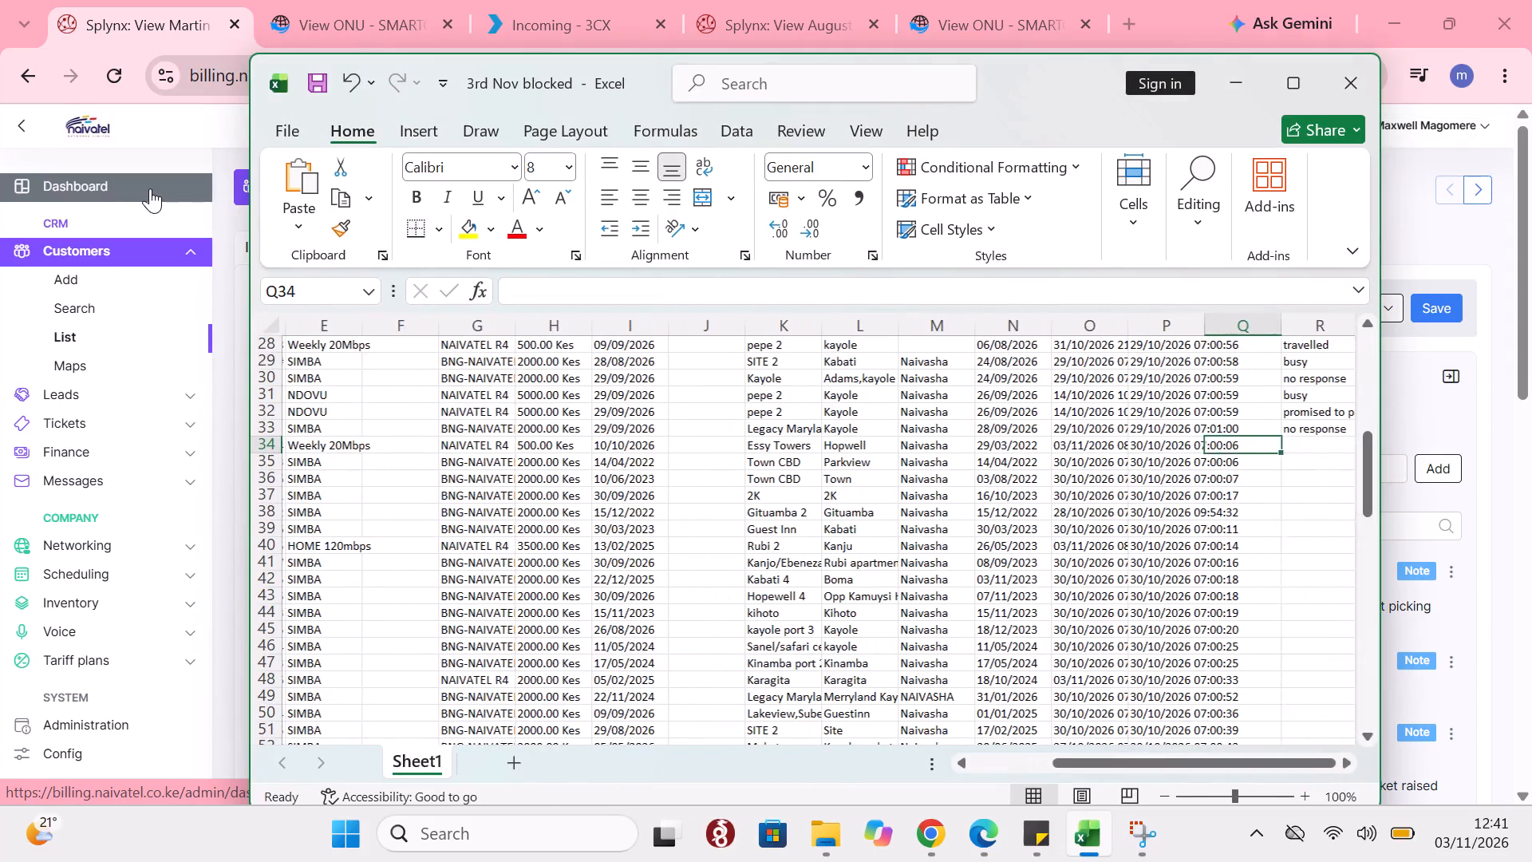
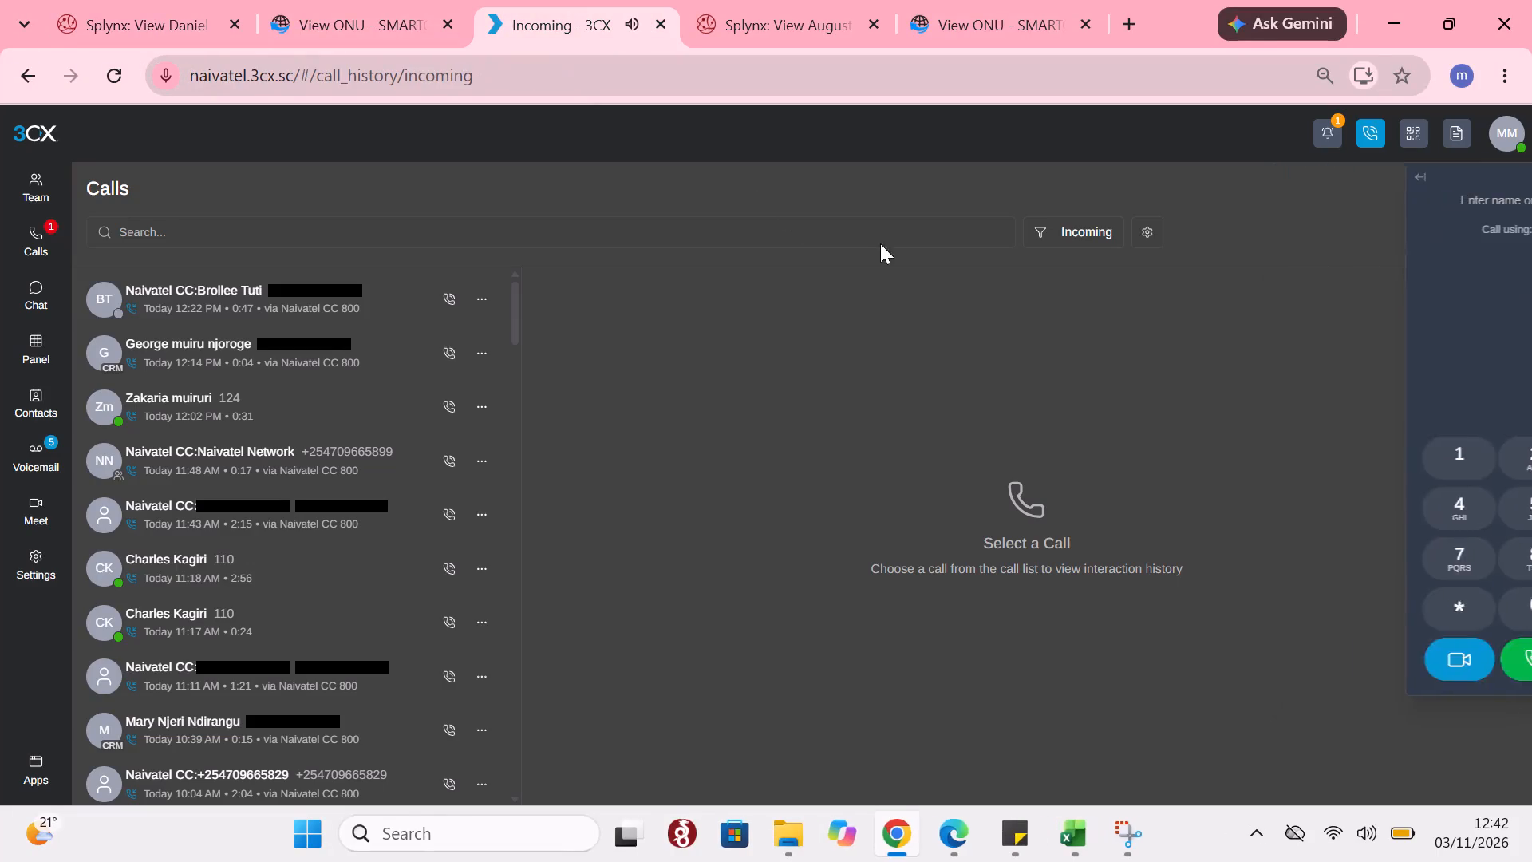
{"action": "left_click", "coordinate": [163, 26]}
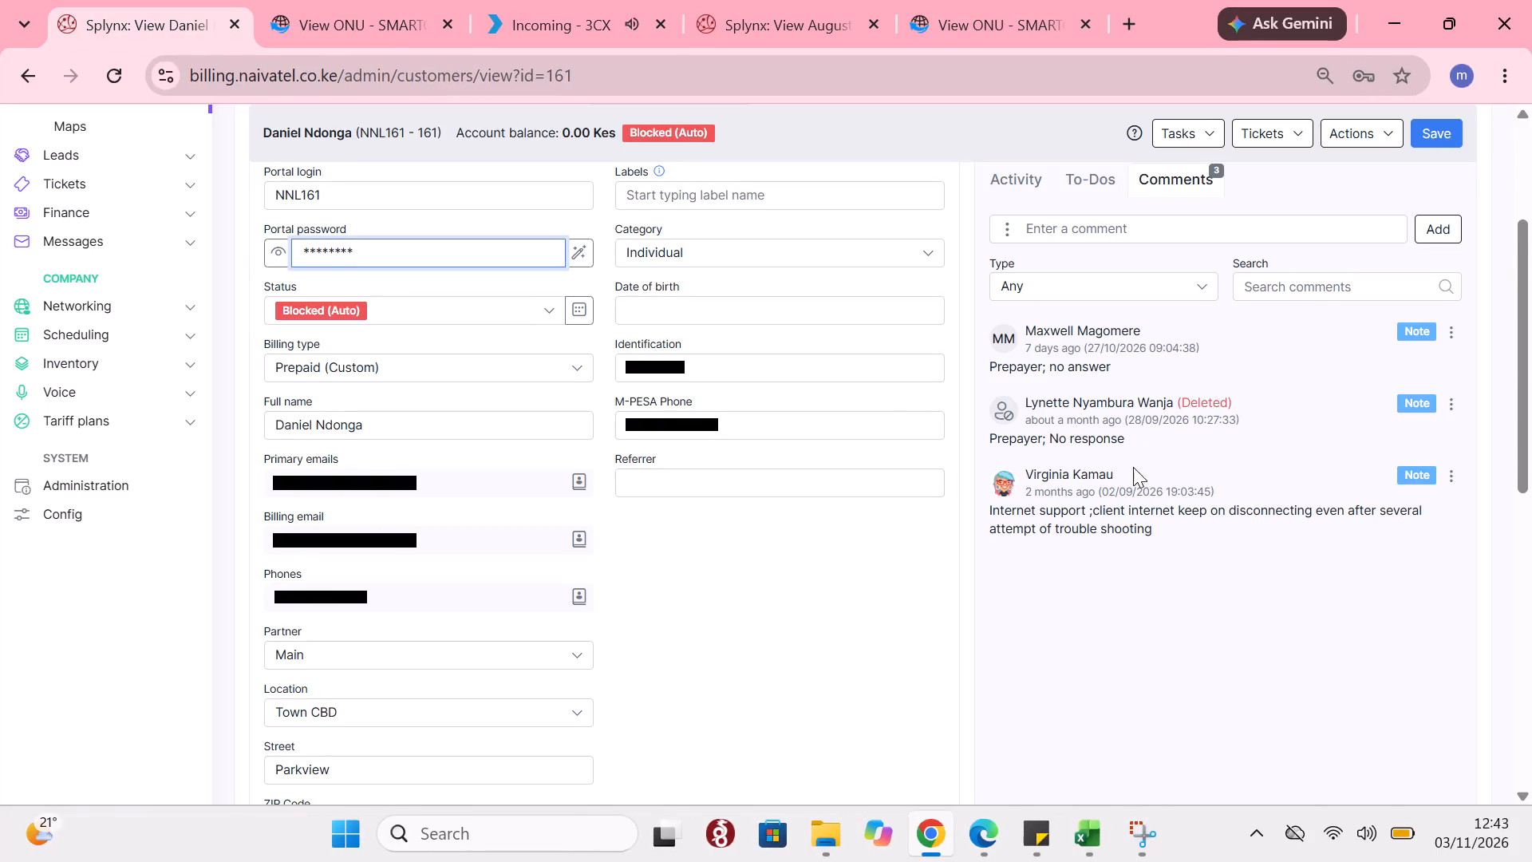
{"action": "scroll", "coordinate": [1127, 462], "scroll_direction": "up", "scroll_amount": 3}
{"action": "left_click", "coordinate": [1069, 463]}
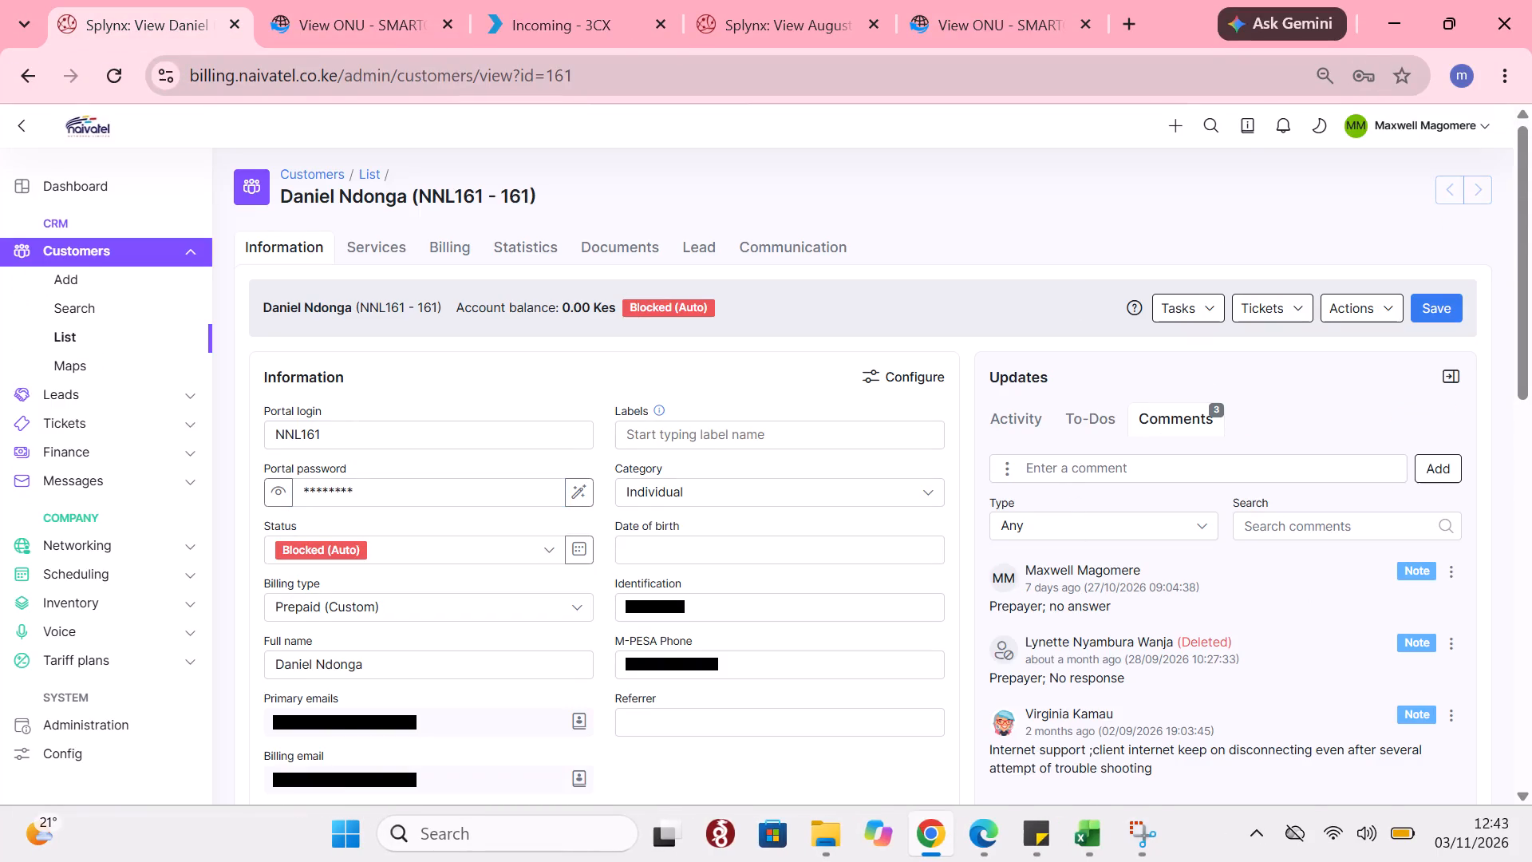
{"action": "type", "text": "Rc; call dropped, client"}
{"action": "key", "text": "space"}
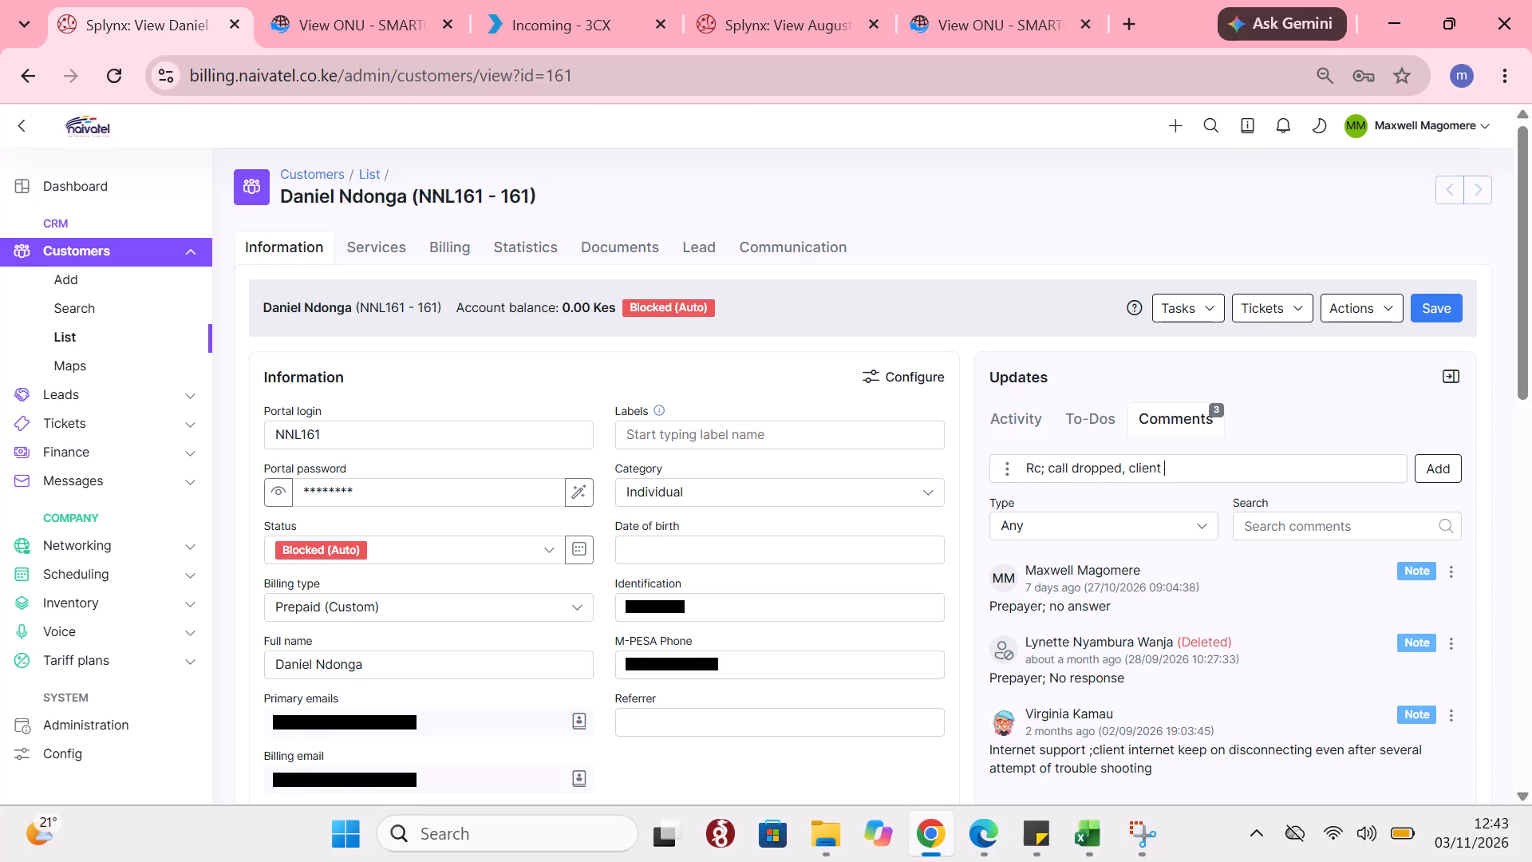
{"action": "type", "text": "claims"}
{"action": "key", "text": "space"}
{"action": "type", "text": "he was discone"}
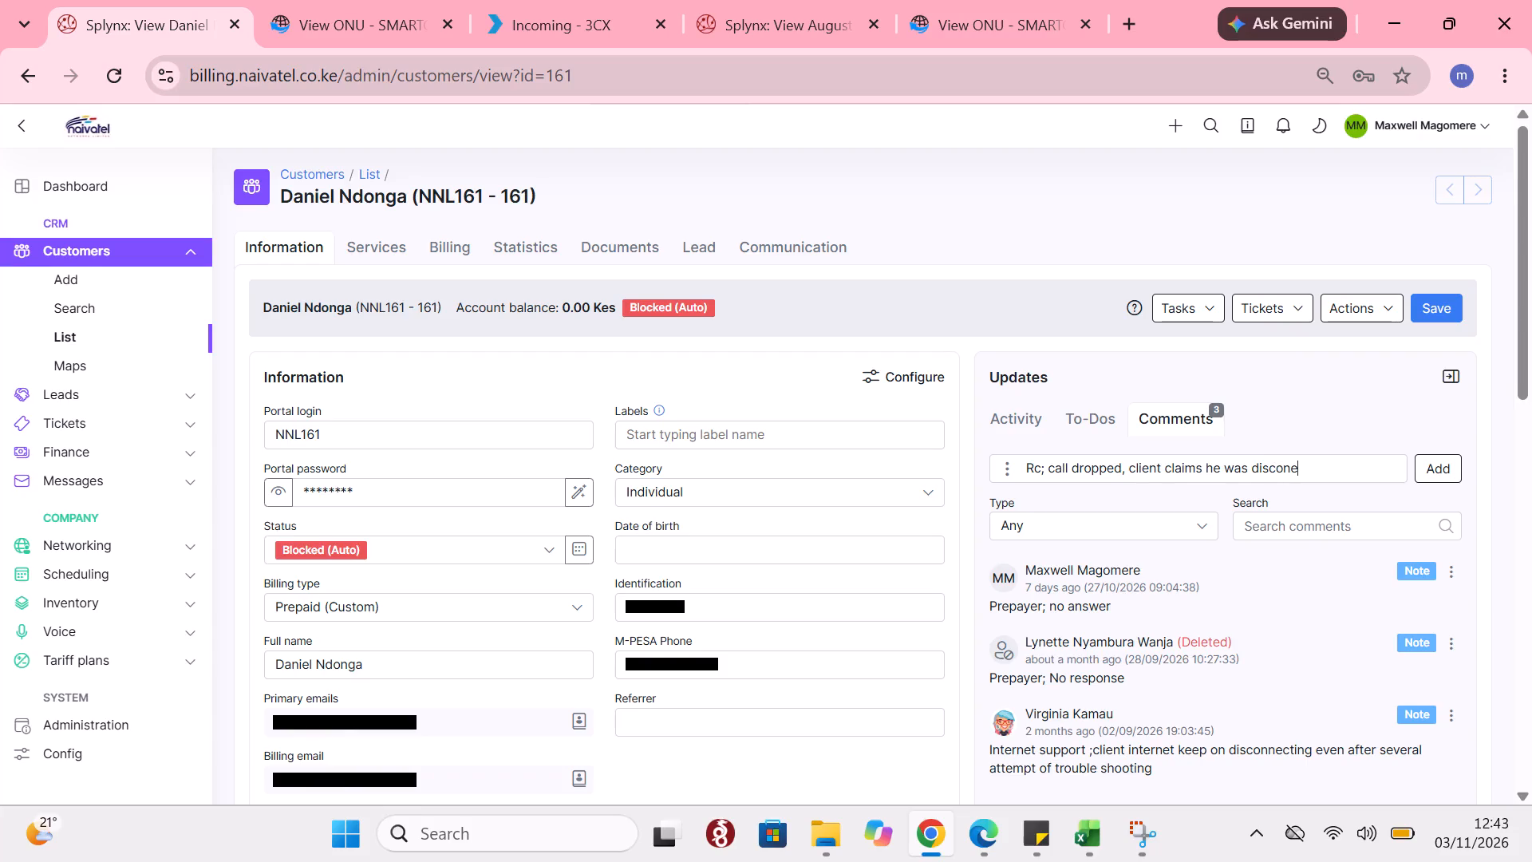
{"action": "type", "text": "cted"}
{"action": "key", "text": "space"}
{"action": "key", "text": "BackSpace"}
{"action": "key", "text": "BackSpace"}
{"action": "key", "text": "BackSpace"}
{"action": "key", "text": "BackSpace"}
{"action": "key", "text": "BackSpace"}
{"action": "key", "text": "BackSpace"}
{"action": "key", "text": "BackSpace"}
{"action": "type", "text": "nnected early"}
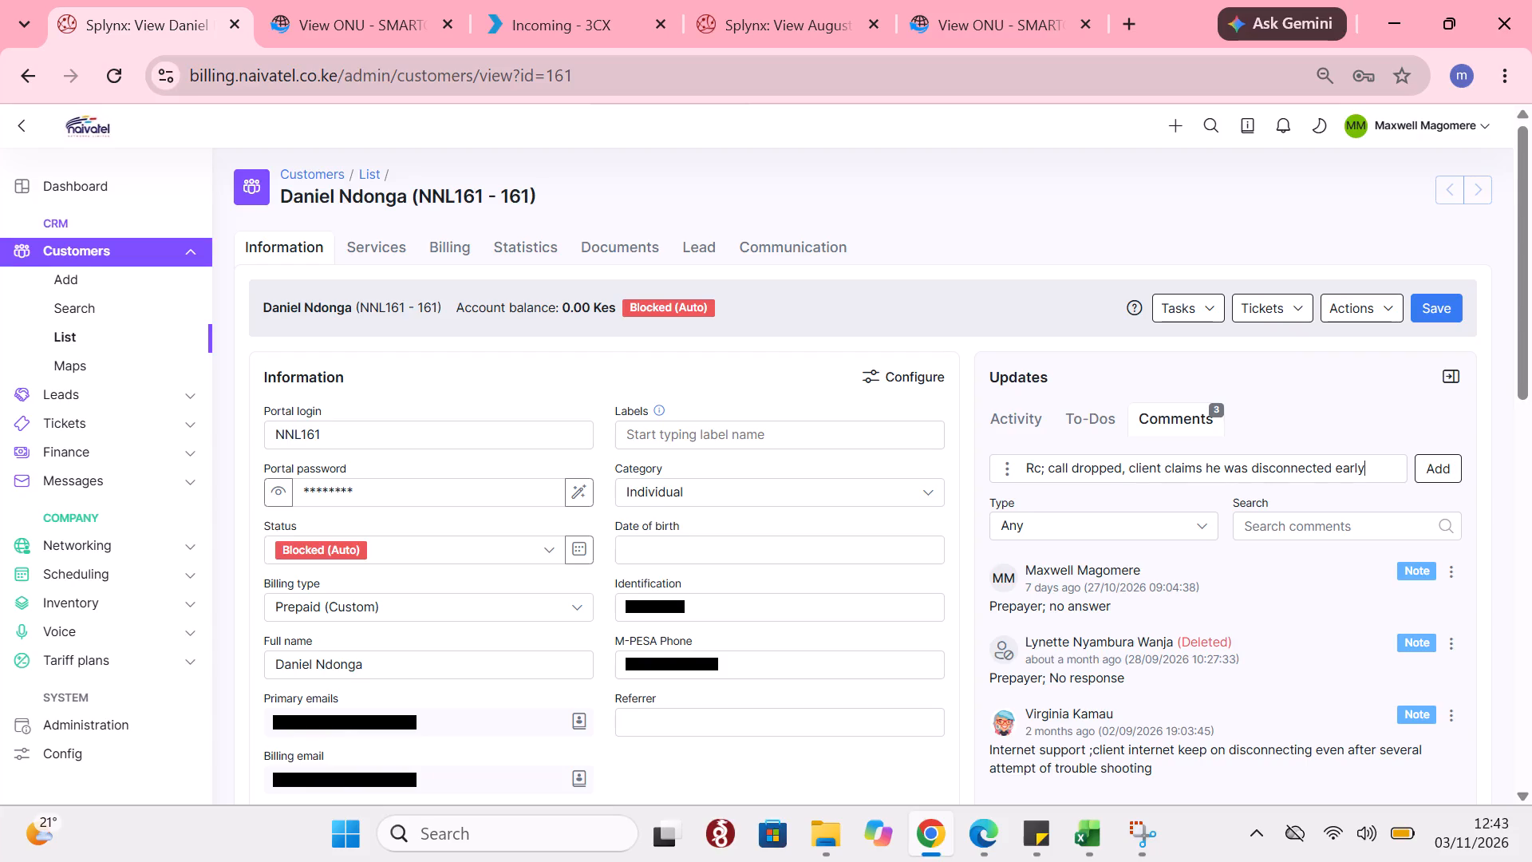
Open the draft in the full comment editor and remove the comma after "call dropped".
{"action": "left_click", "coordinate": [1009, 470]}
{"action": "left_click", "coordinate": [541, 428]}
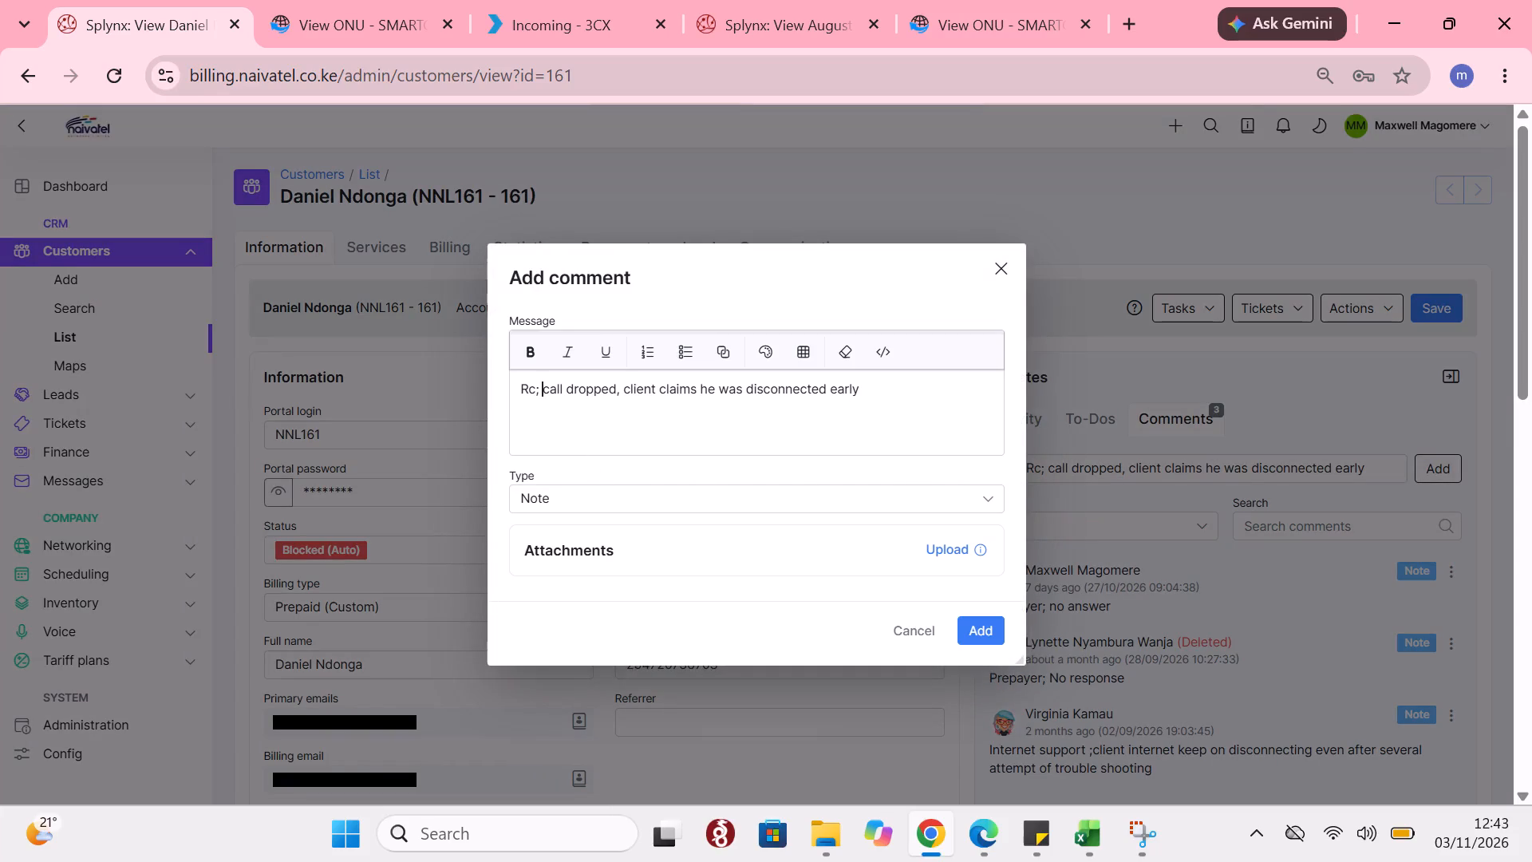
{"action": "left_click", "coordinate": [875, 391]}
{"action": "left_click_drag", "start_coordinate": [619, 385], "coordinate": [547, 393]}
{"action": "right_click", "coordinate": [553, 389]}
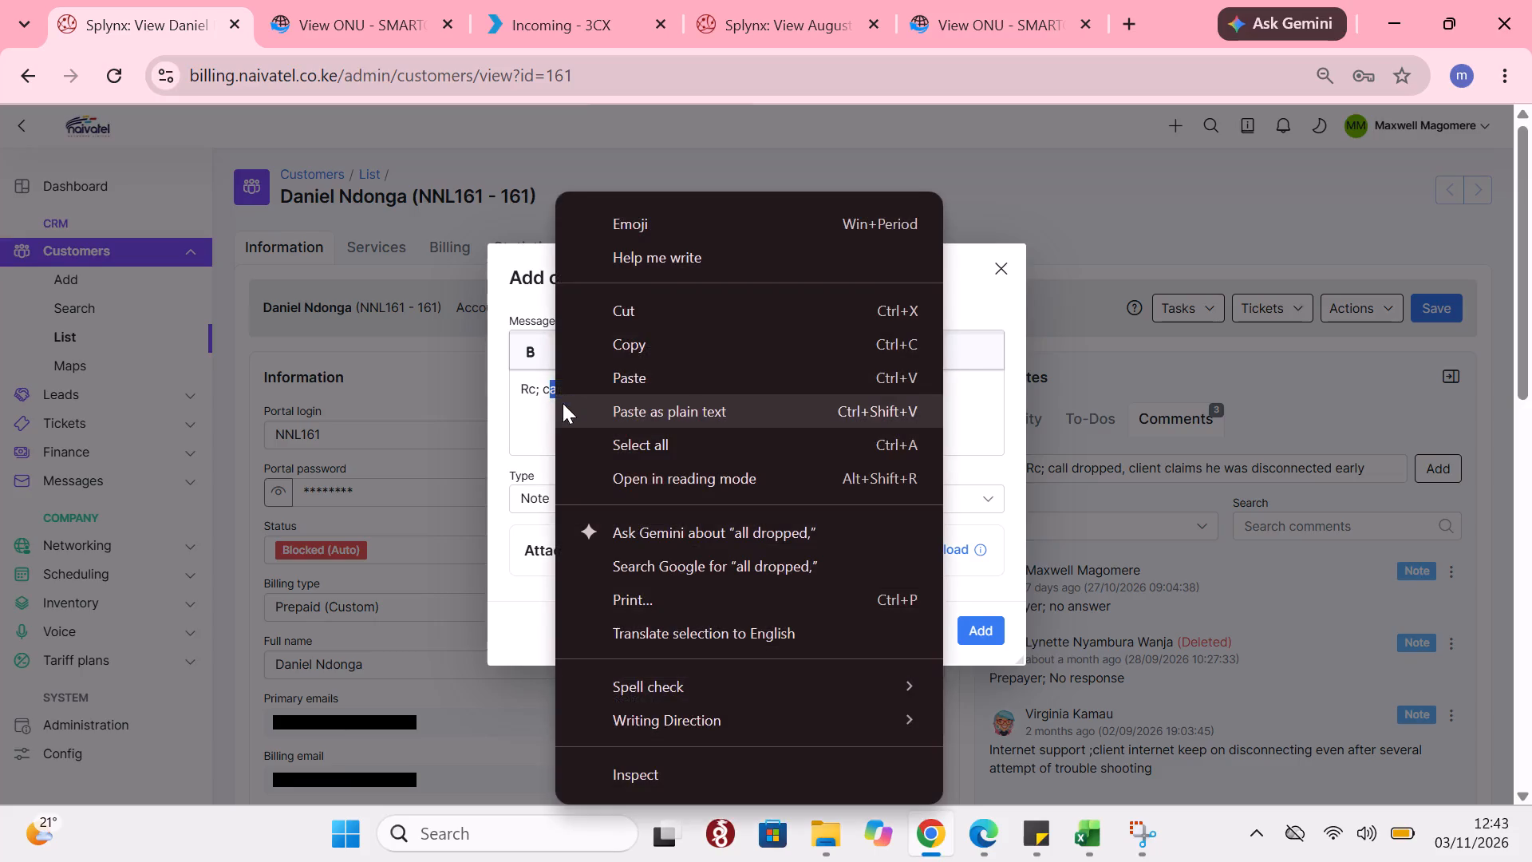
{"action": "left_click", "coordinate": [539, 405]}
{"action": "left_click_drag", "start_coordinate": [615, 386], "coordinate": [555, 394]}
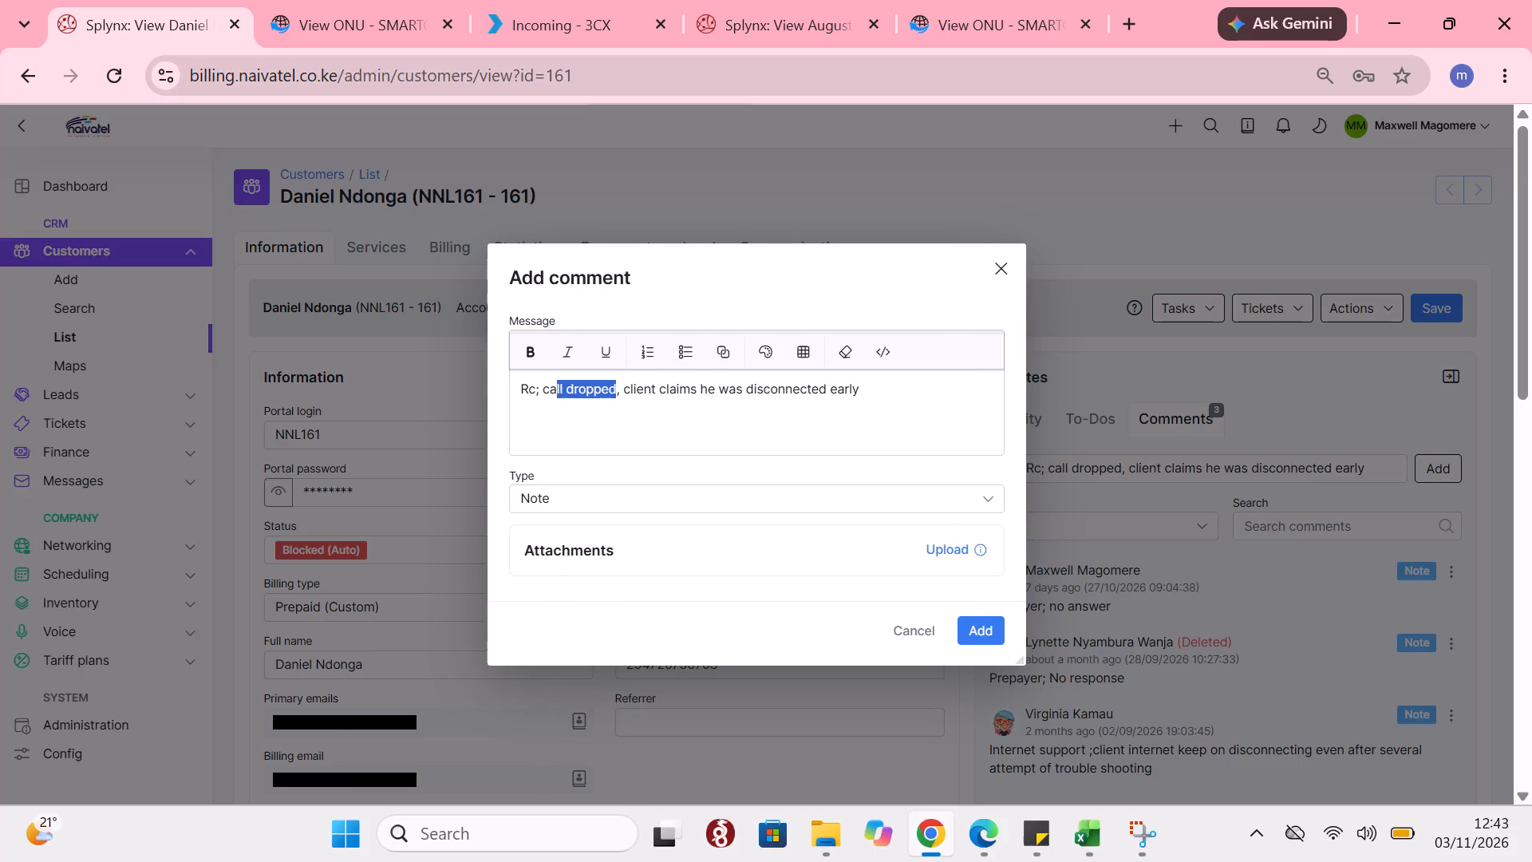
{"action": "left_click_drag", "start_coordinate": [555, 394], "coordinate": [537, 393]}
{"action": "left_click", "coordinate": [562, 401]}
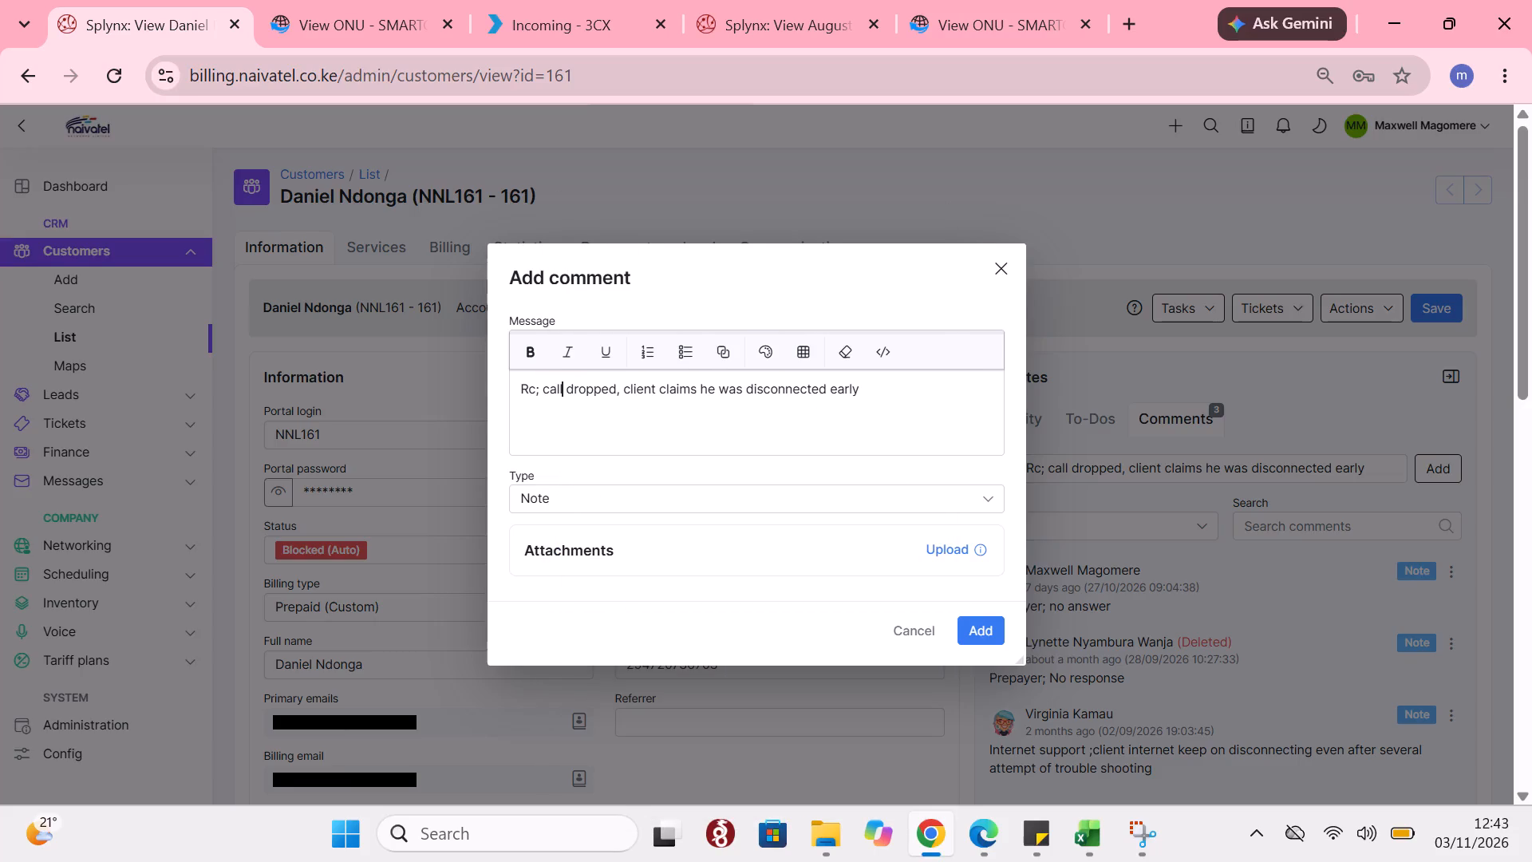
{"action": "left_click", "coordinate": [620, 393]}
{"action": "left_click", "coordinate": [617, 393]}
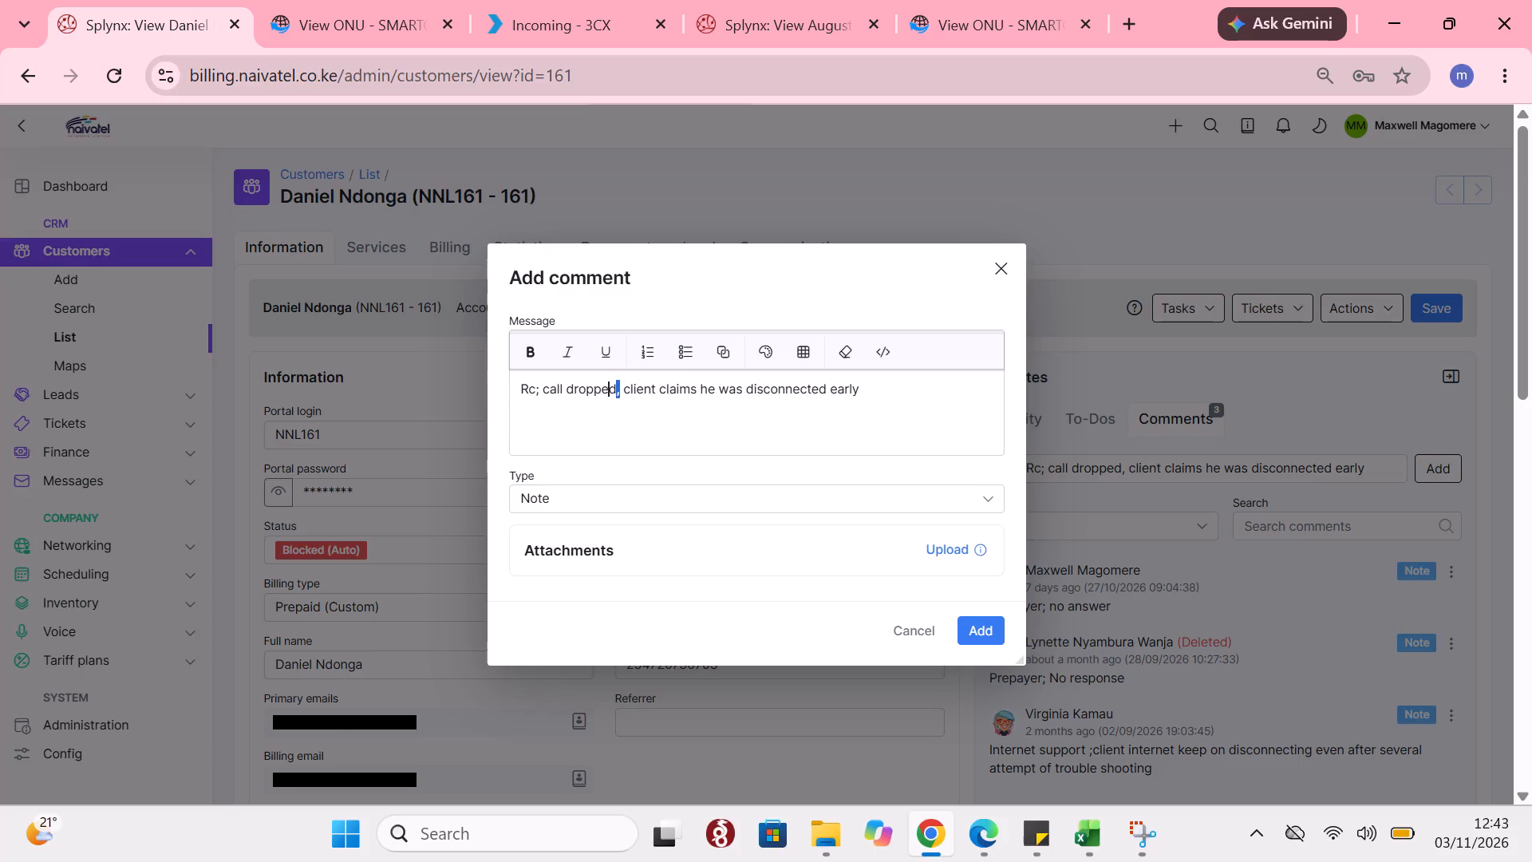
{"action": "left_click", "coordinate": [618, 393]}
{"action": "key", "text": "BackSpace"}
{"action": "key", "text": "BackSpace"}
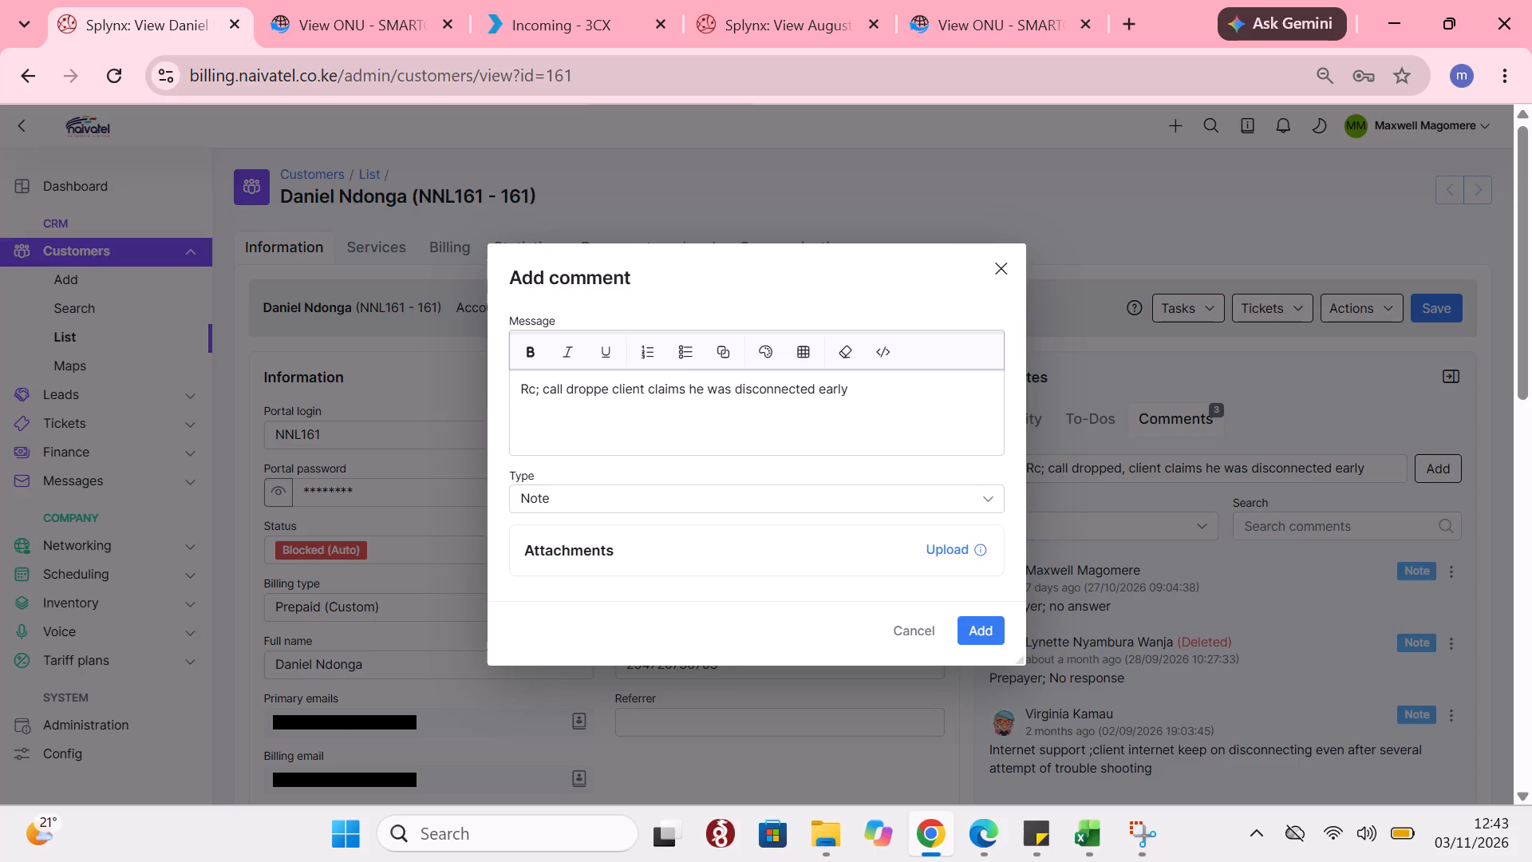
{"action": "key", "text": "d"}
{"action": "left_click_drag", "start_coordinate": [617, 391], "coordinate": [575, 390]}
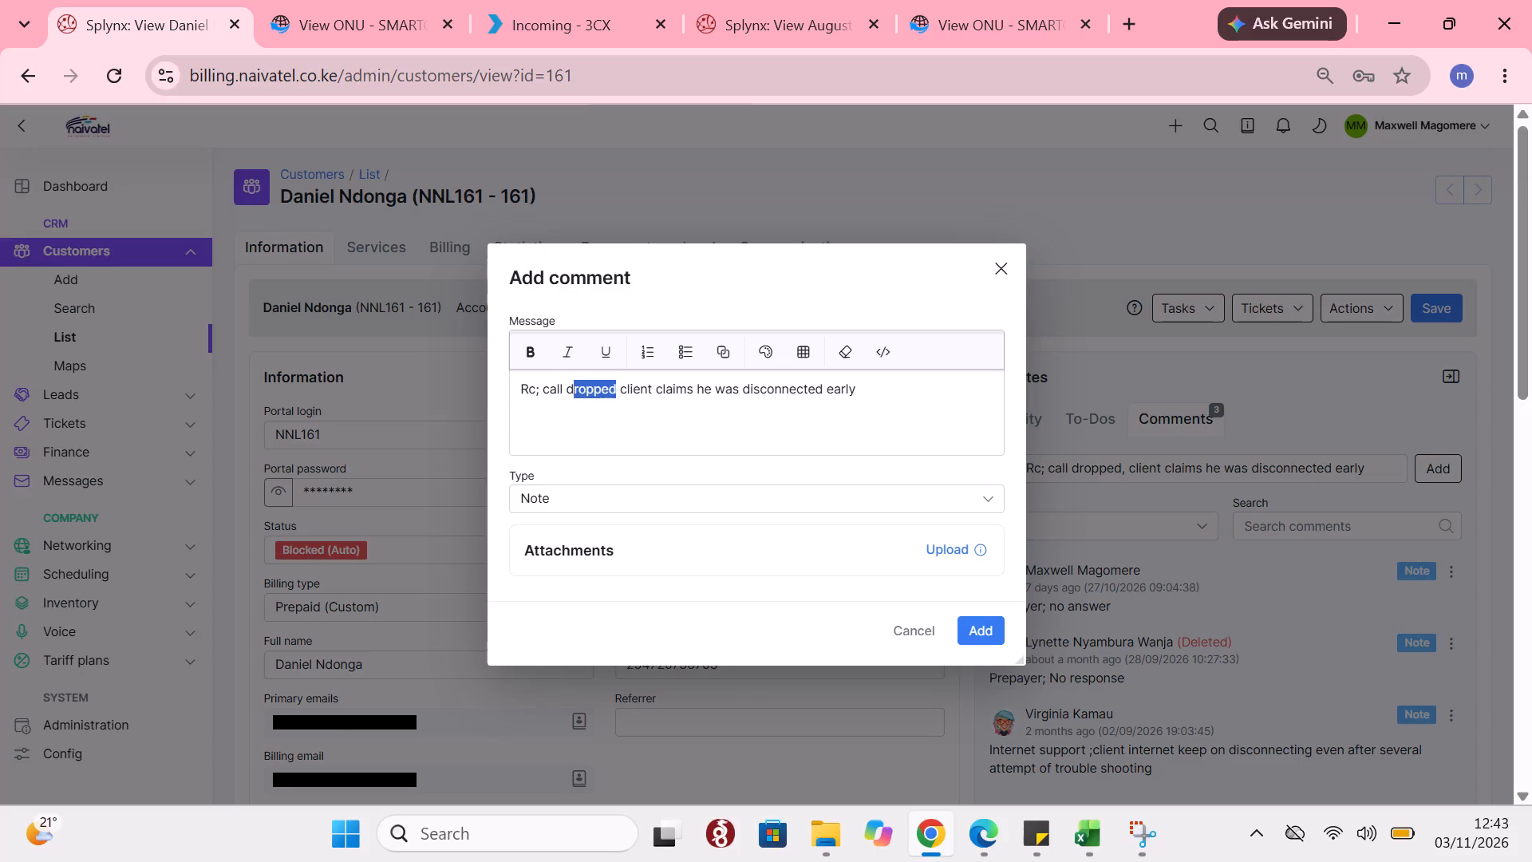
{"action": "left_click_drag", "start_coordinate": [575, 390], "coordinate": [547, 389]}
{"action": "left_click", "coordinate": [598, 392]}
{"action": "left_click_drag", "start_coordinate": [615, 396], "coordinate": [544, 390]}
{"action": "right_click", "coordinate": [554, 393]}
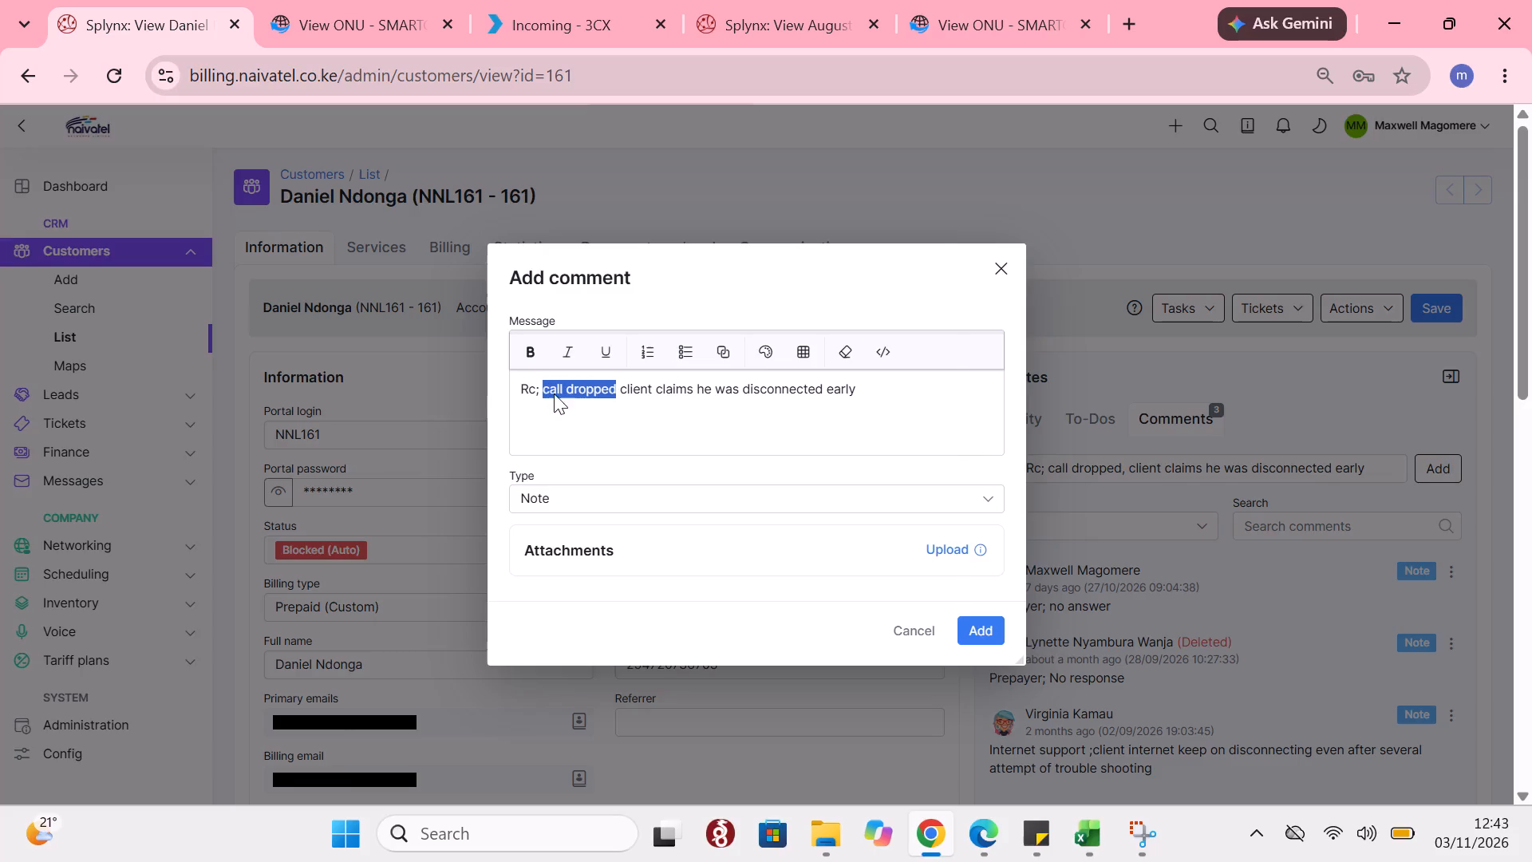
{"action": "left_click", "coordinate": [644, 352]}
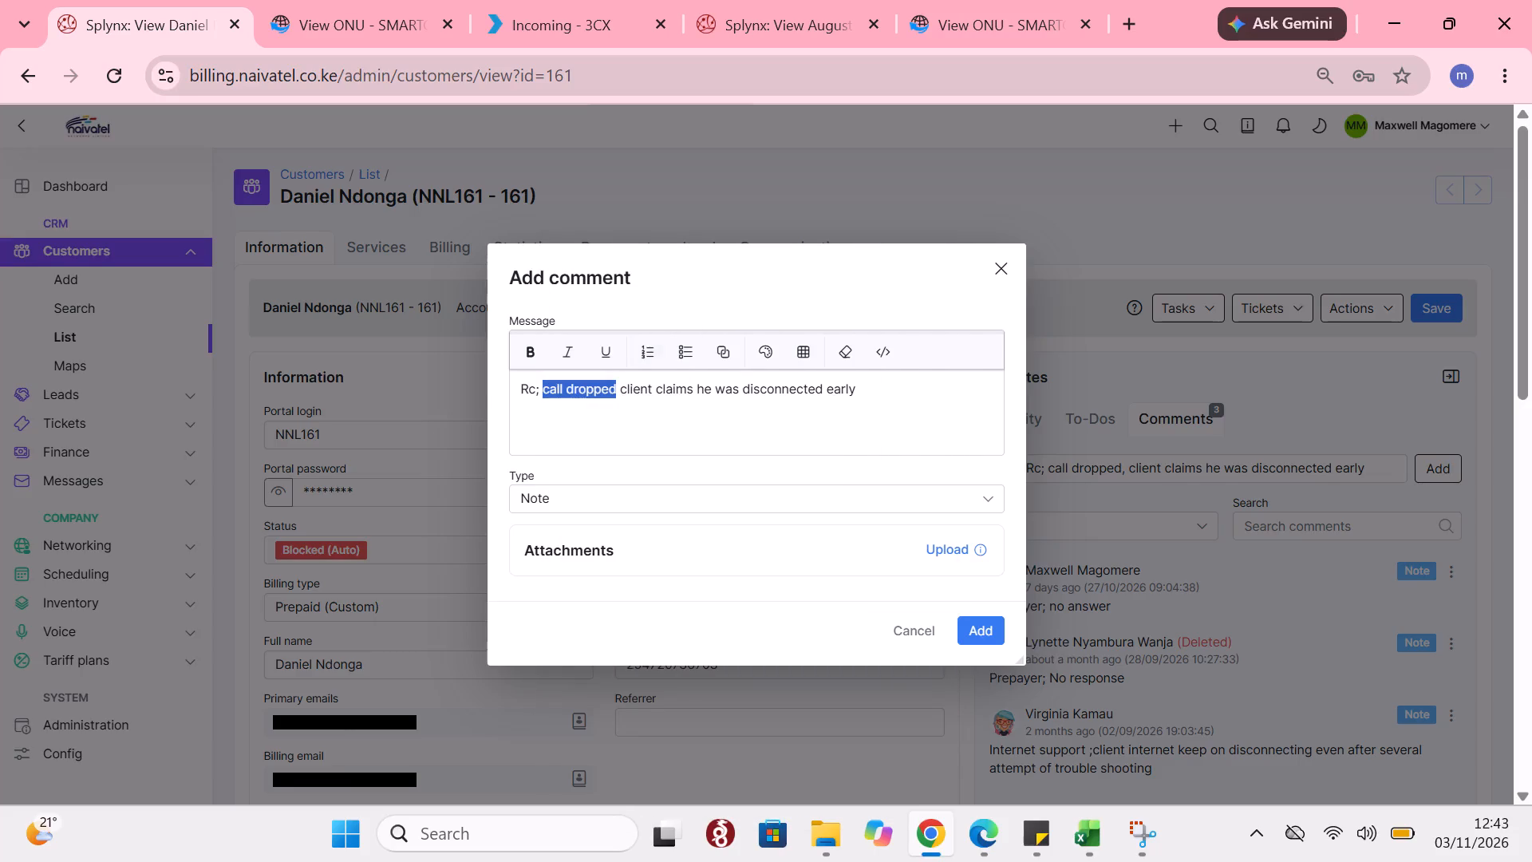
{"action": "right_click", "coordinate": [606, 389]}
{"action": "left_click", "coordinate": [681, 315]}
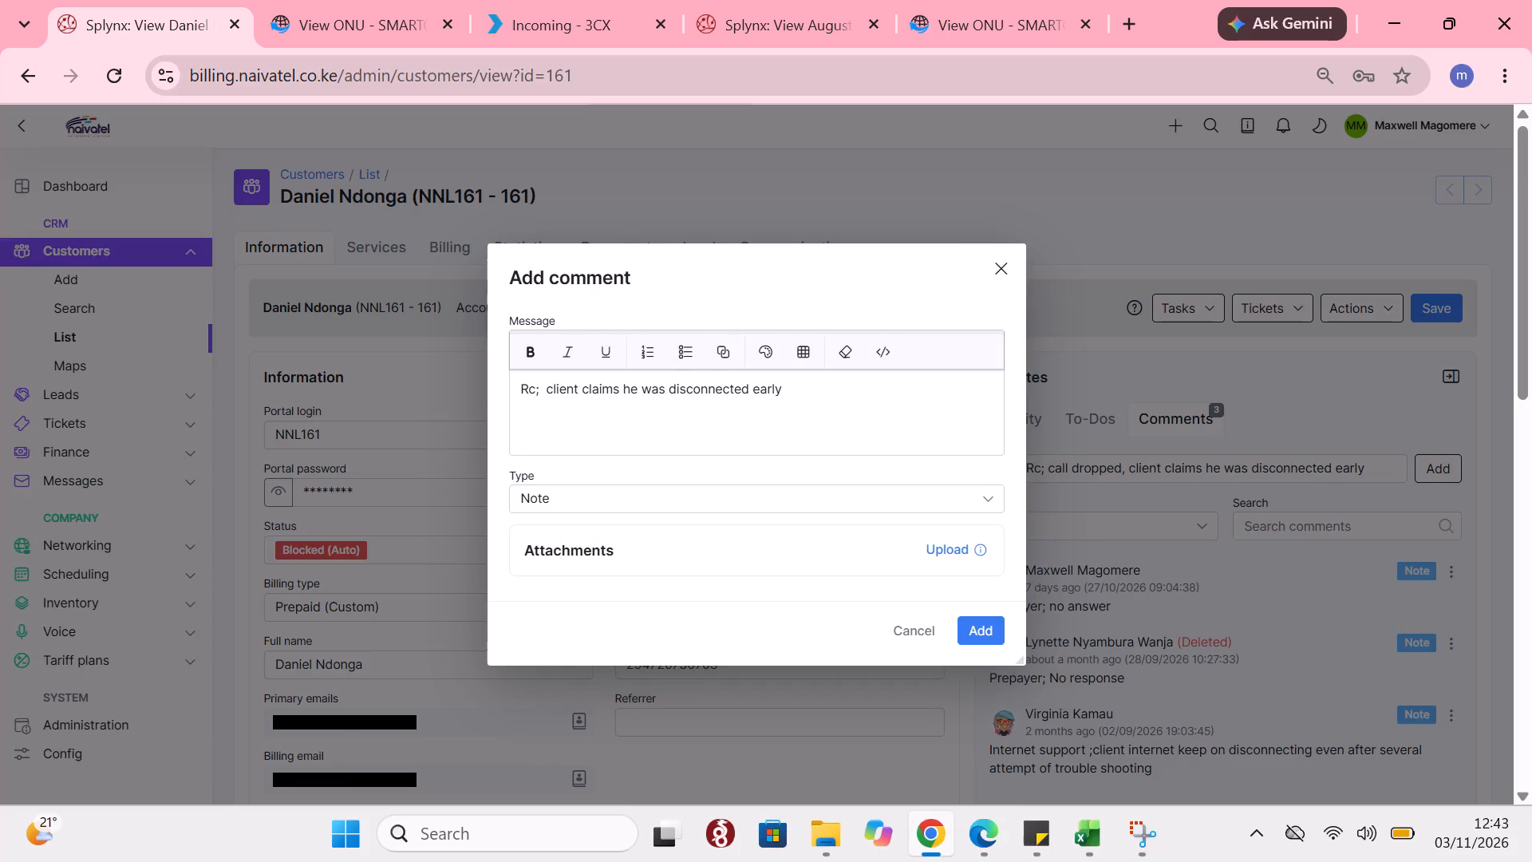
{"action": "left_click", "coordinate": [788, 396]}
{"action": "type", "text": ","}
{"action": "key", "text": "space"}
{"action": "right_click", "coordinate": [793, 393]}
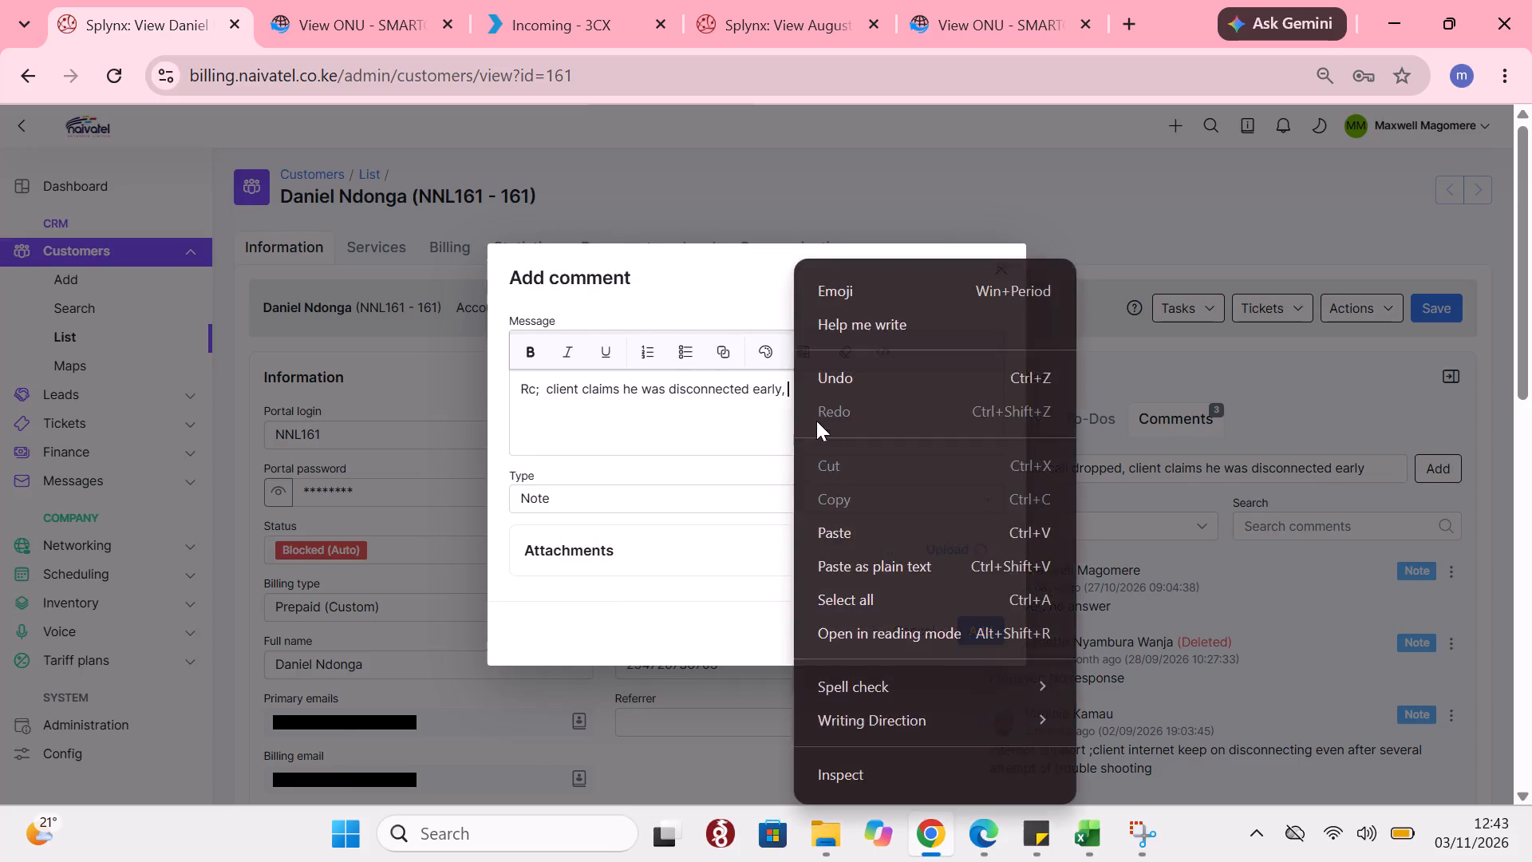
{"action": "left_click", "coordinate": [853, 527]}
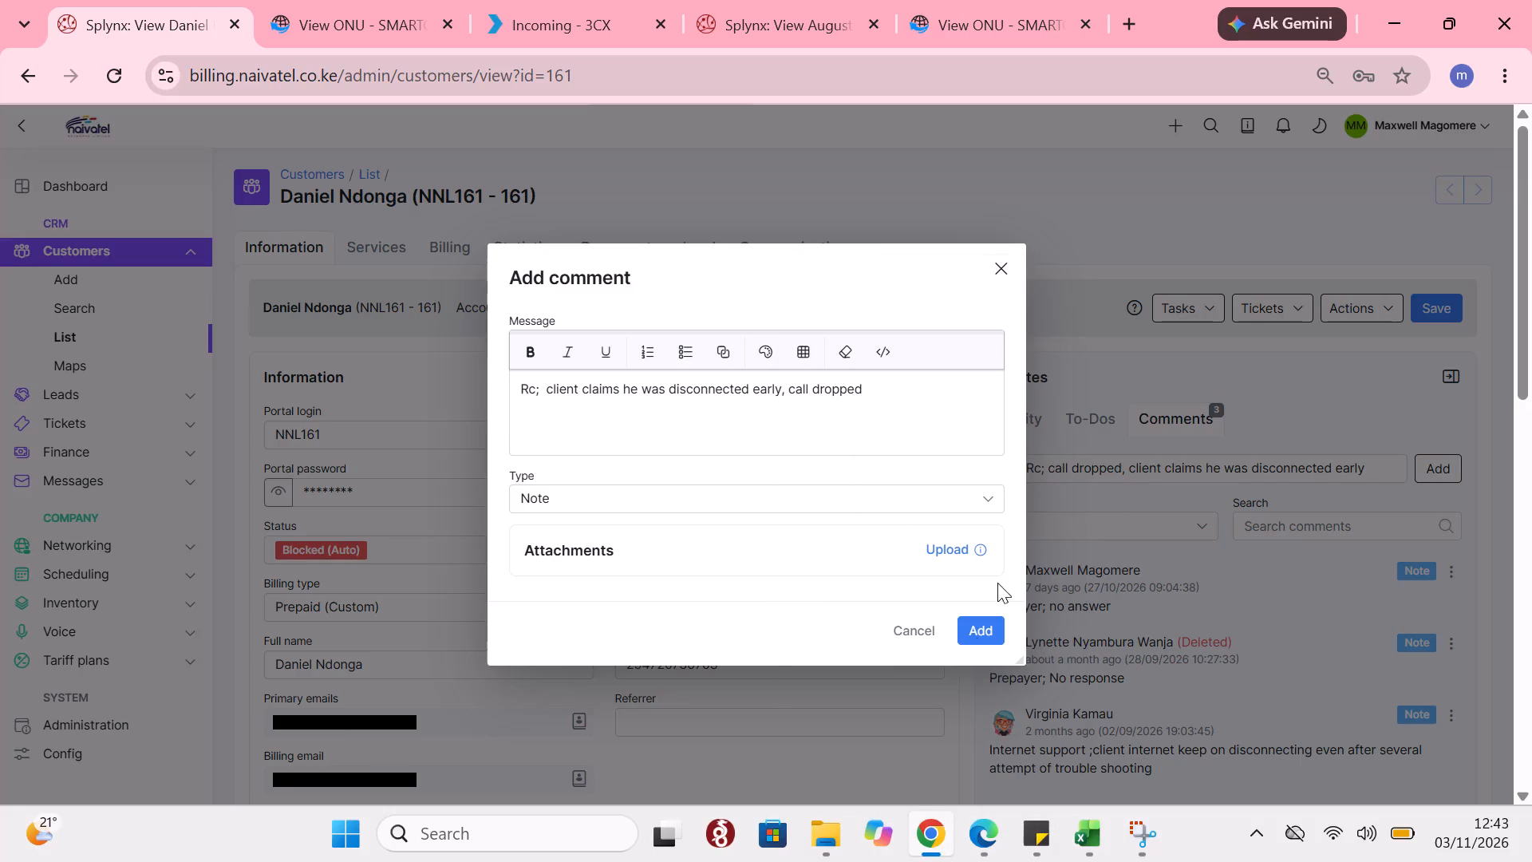
{"action": "left_click", "coordinate": [981, 629]}
Switch to the 3rd Nov blocked workbook in Excel and record the outcome "busy" in column R for customer 161, row 35.
{"action": "left_click", "coordinate": [1089, 843]}
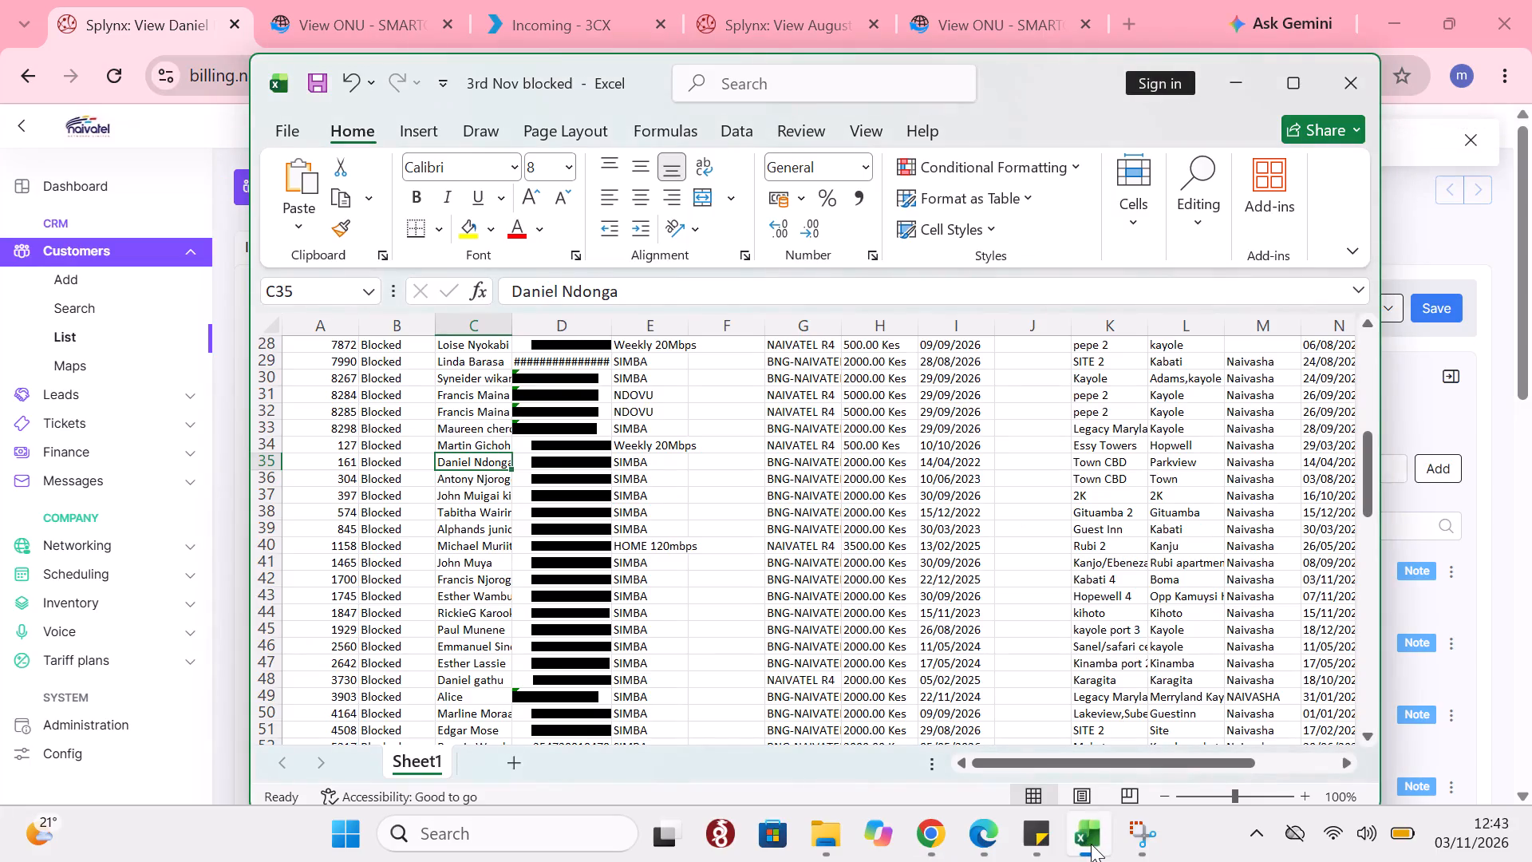
{"action": "key", "text": "Right"}
{"action": "key", "text": "Right"}
{"action": "key", "text": "Right"}
{"action": "key", "text": "Right"}
{"action": "key", "text": "Right"}
{"action": "key", "text": "Right"}
{"action": "key", "text": "Right"}
{"action": "key", "text": "Right"}
{"action": "key", "text": "Right"}
{"action": "key", "text": "Right"}
{"action": "key", "text": "Right"}
{"action": "key", "text": "Right"}
{"action": "key", "text": "Right"}
{"action": "key", "text": "Right"}
{"action": "key", "text": "Right"}
{"action": "key", "text": "Right"}
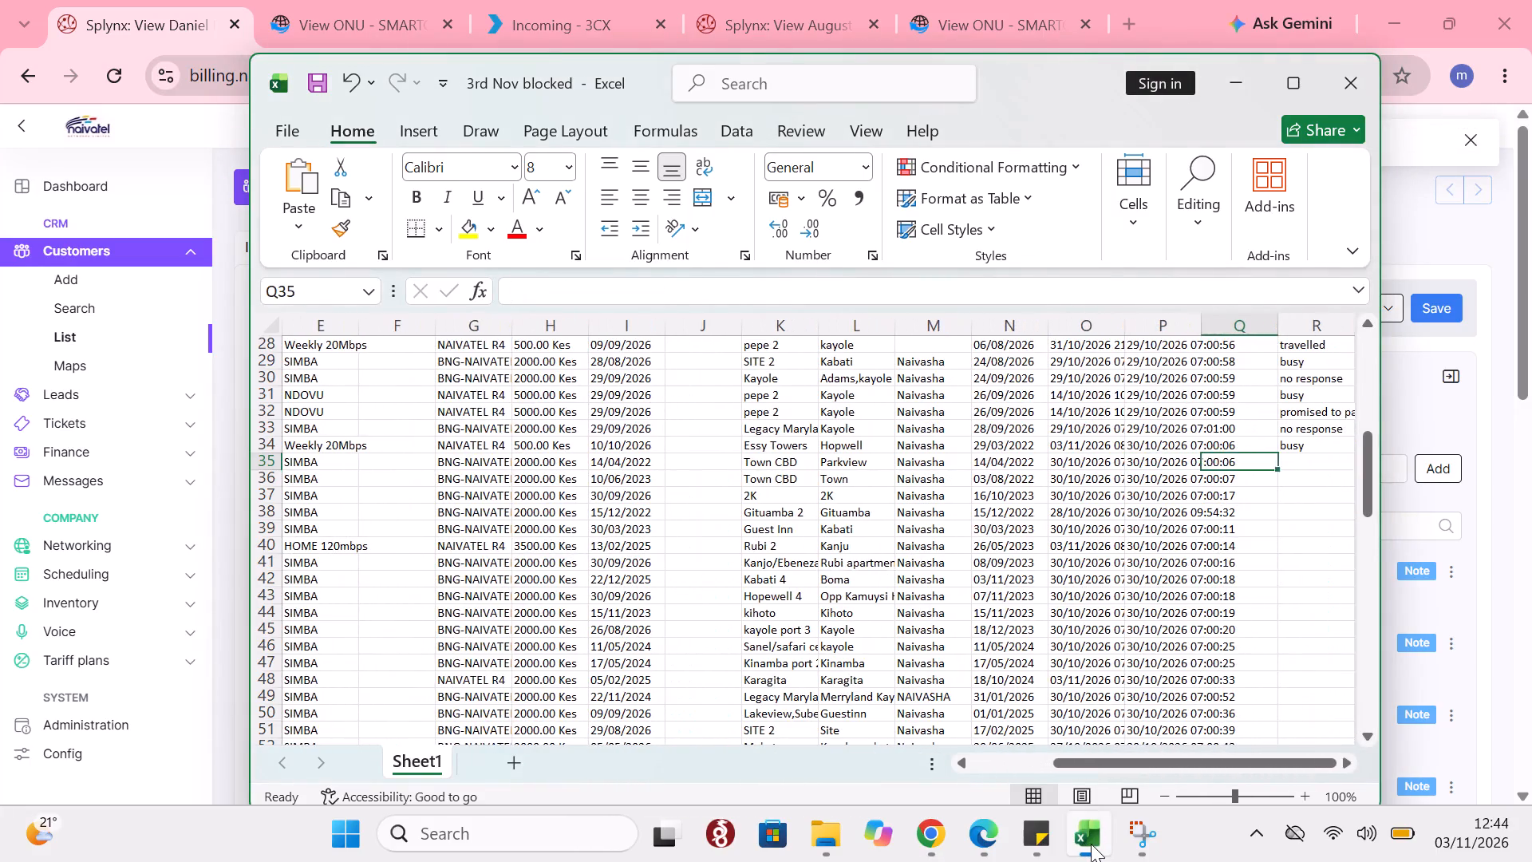
{"action": "type", "text": "bu"}
{"action": "key", "text": "Return"}
Copy the customer name for ID 304 in row 36 and switch to the Splynx customer list.
{"action": "key", "text": "Left"}
{"action": "key", "text": "Left"}
{"action": "key", "text": "Left"}
{"action": "key", "text": "Left"}
{"action": "key", "text": "Left"}
{"action": "key", "text": "Left"}
{"action": "key", "text": "Left"}
{"action": "key", "text": "Left"}
{"action": "key", "text": "Left"}
{"action": "key", "text": "Left"}
{"action": "key", "text": "Left"}
{"action": "key", "text": "Left"}
{"action": "key", "text": "Left"}
{"action": "key", "text": "Left"}
{"action": "key", "text": "Left"}
{"action": "key", "text": "Left"}
{"action": "key", "text": "Left"}
{"action": "key", "text": "Left"}
{"action": "key", "text": "Left"}
{"action": "key", "text": "Left"}
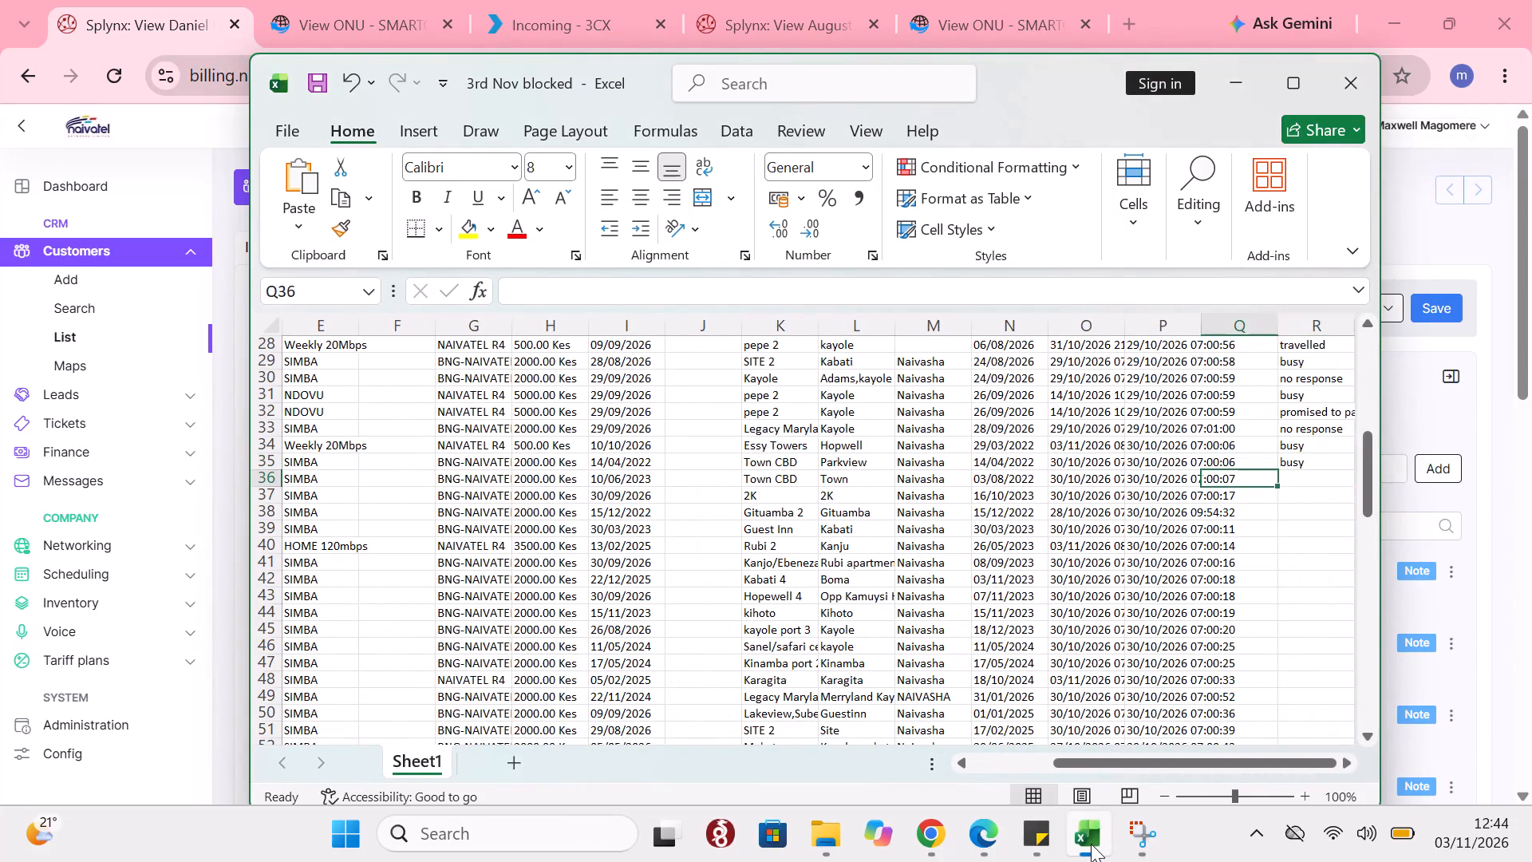
{"action": "key", "text": "Right"}
{"action": "key", "text": "Right"}
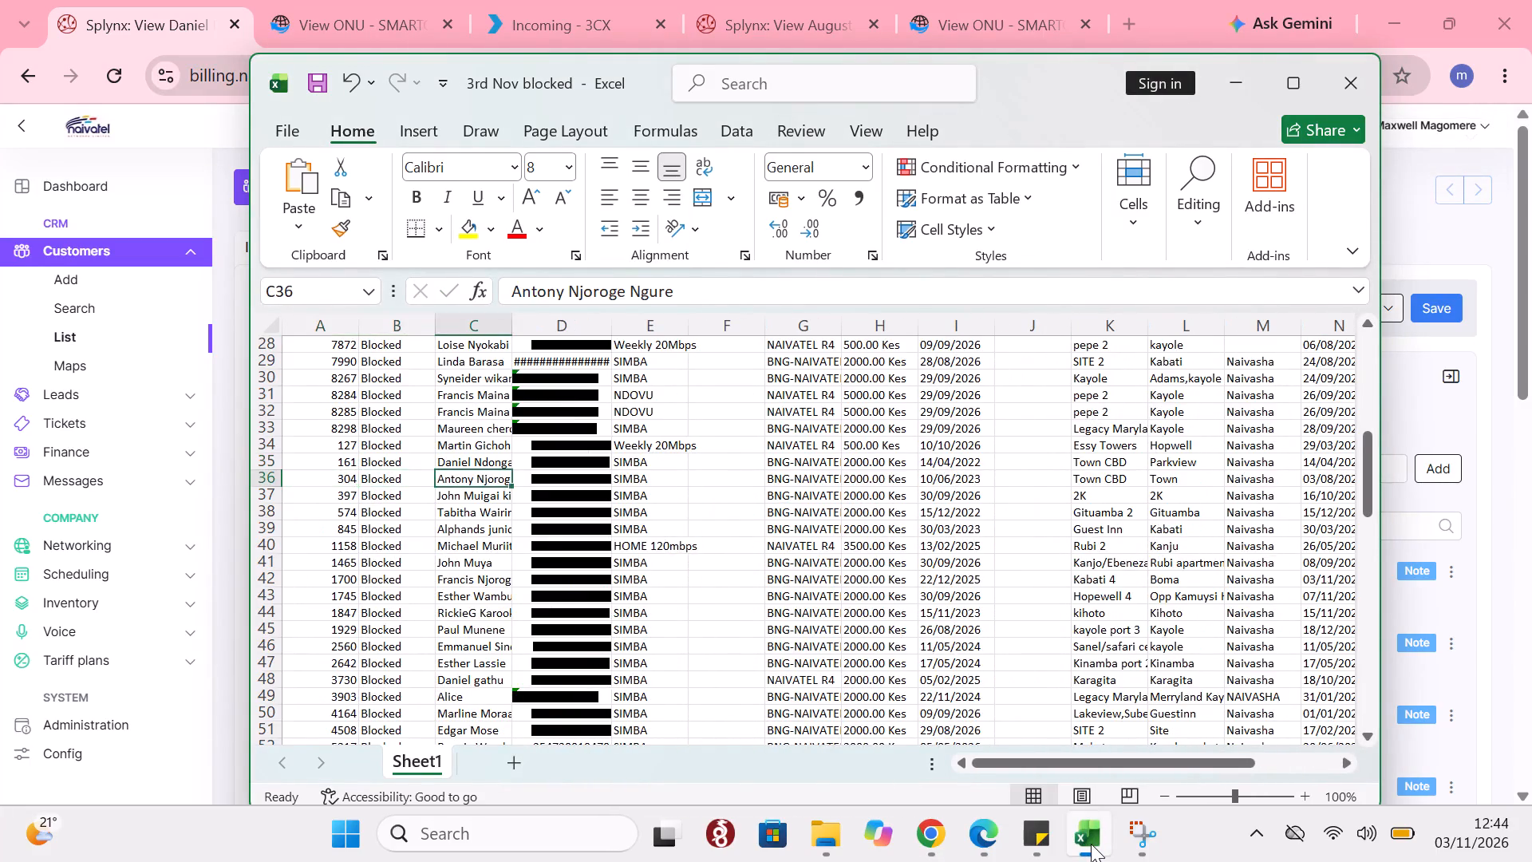
{"action": "key", "text": "ctrl+c"}
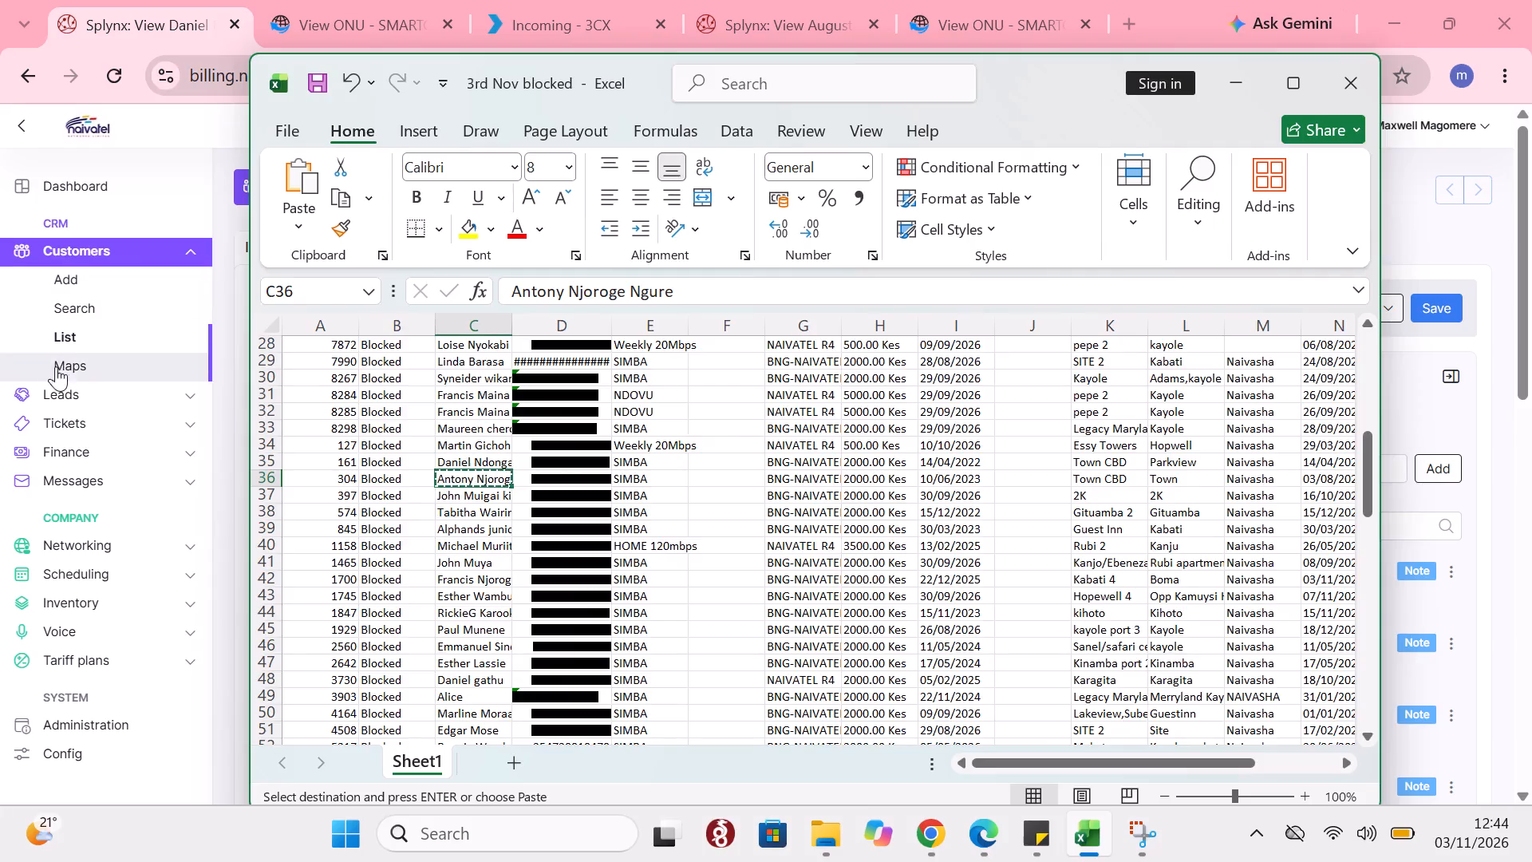
{"action": "left_click", "coordinate": [65, 345]}
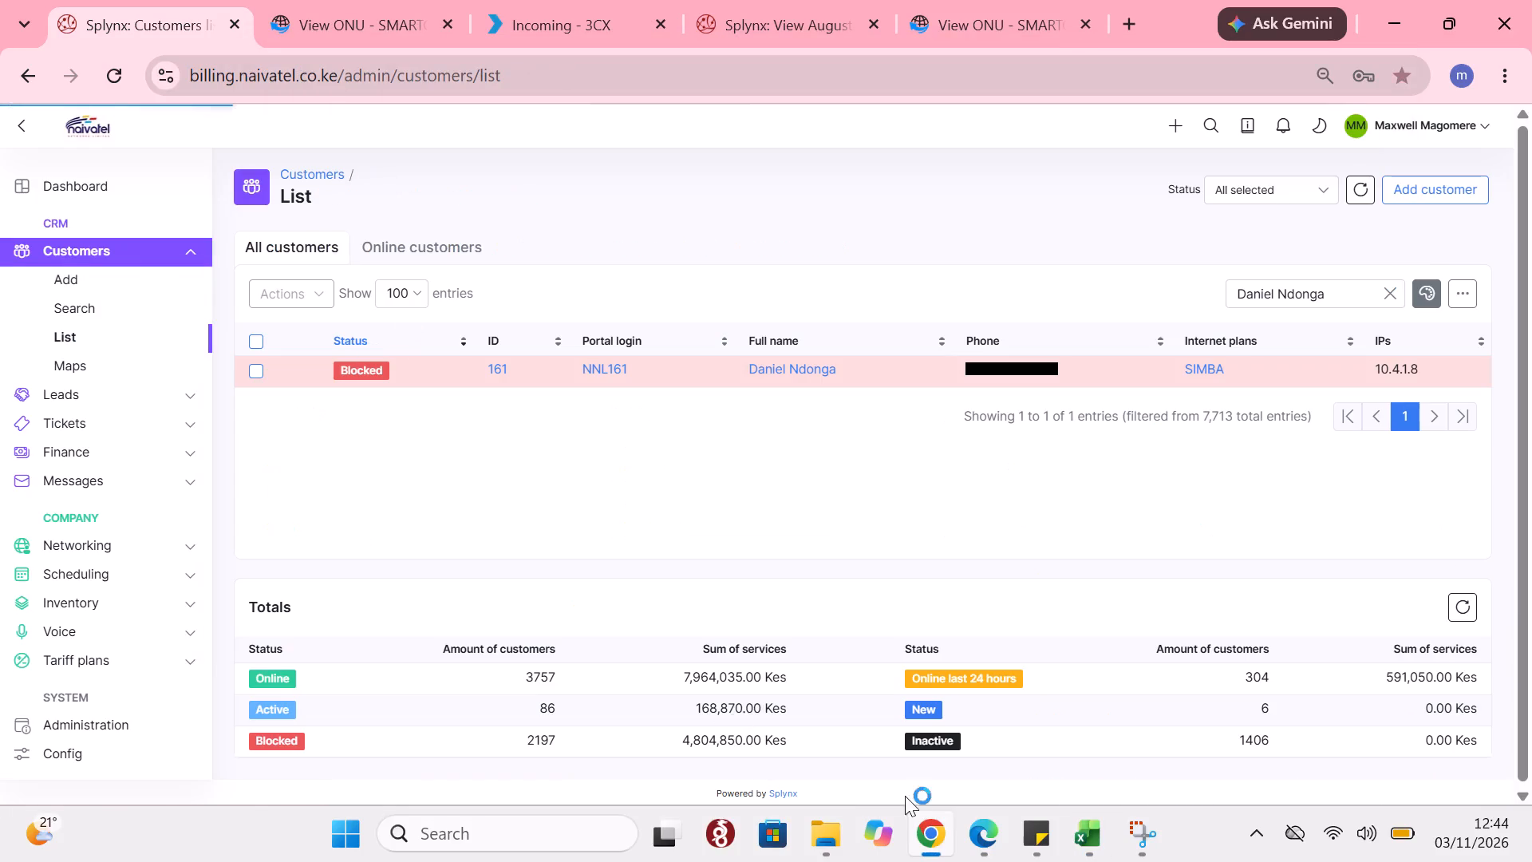